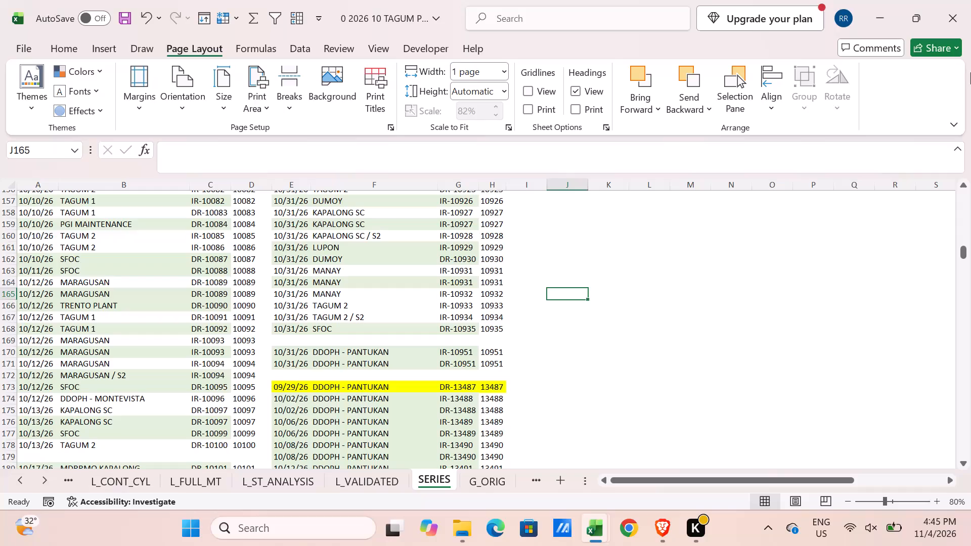
Close the 0 2026 10 TAGUM PLANT workbook and save its changes.
{"action": "left_click", "coordinate": [953, 13]}
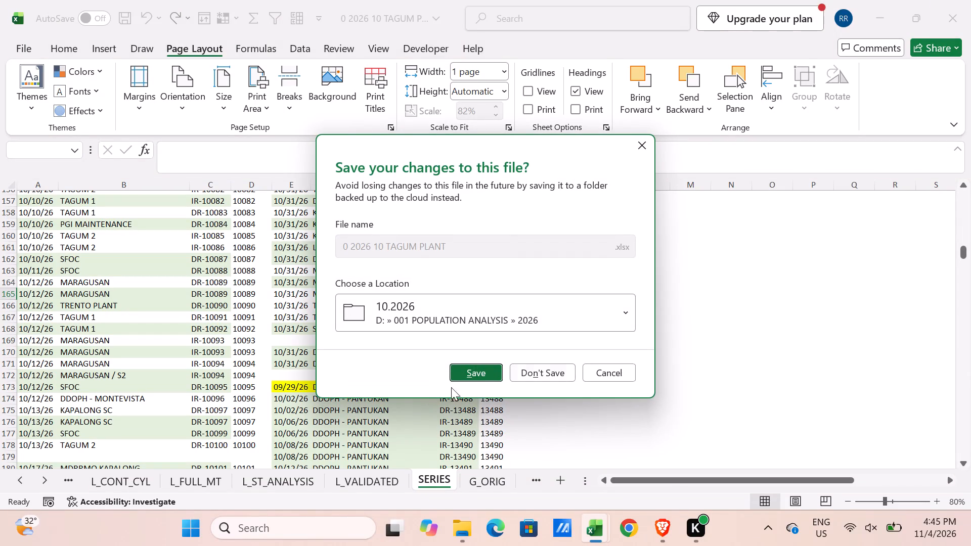
{"action": "left_click", "coordinate": [466, 376]}
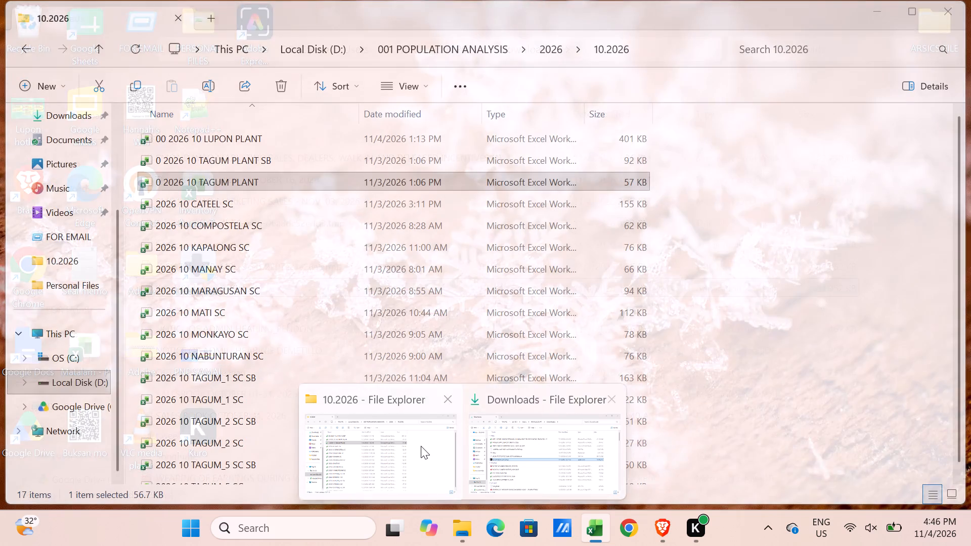
Open the 2026 10 CATEEL SC workbook from the 10.2026 folder to check it, and close it again.
{"action": "left_click", "coordinate": [417, 446]}
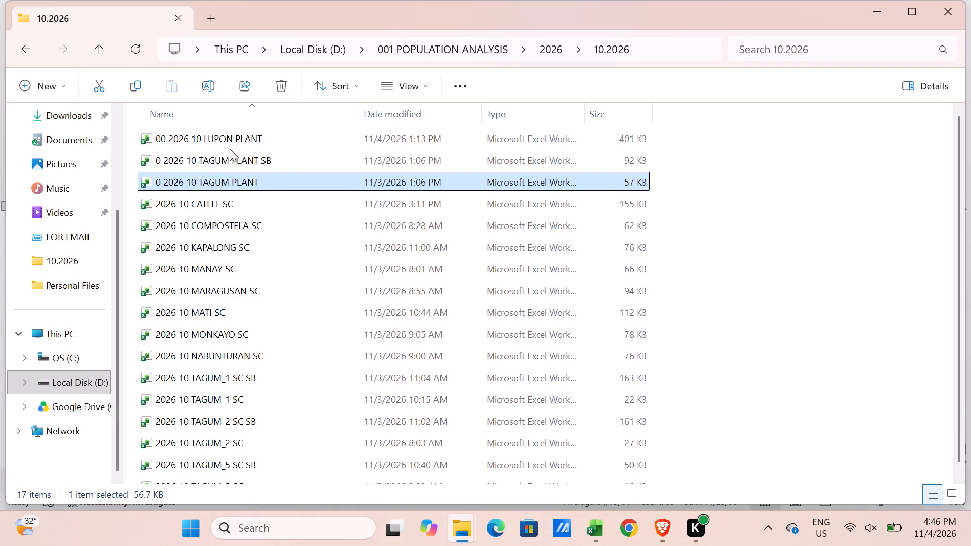
{"action": "double_click", "coordinate": [223, 208]}
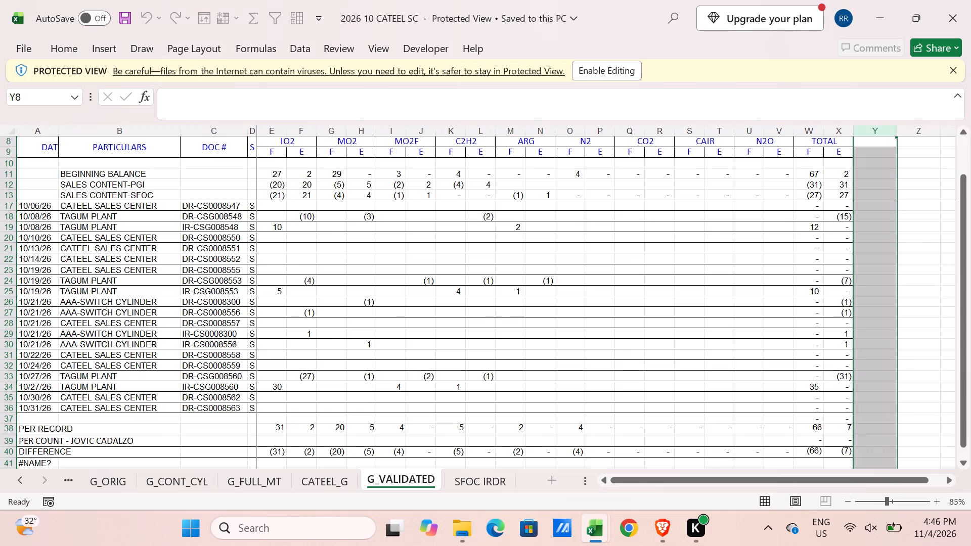
{"action": "left_click", "coordinate": [959, 11]}
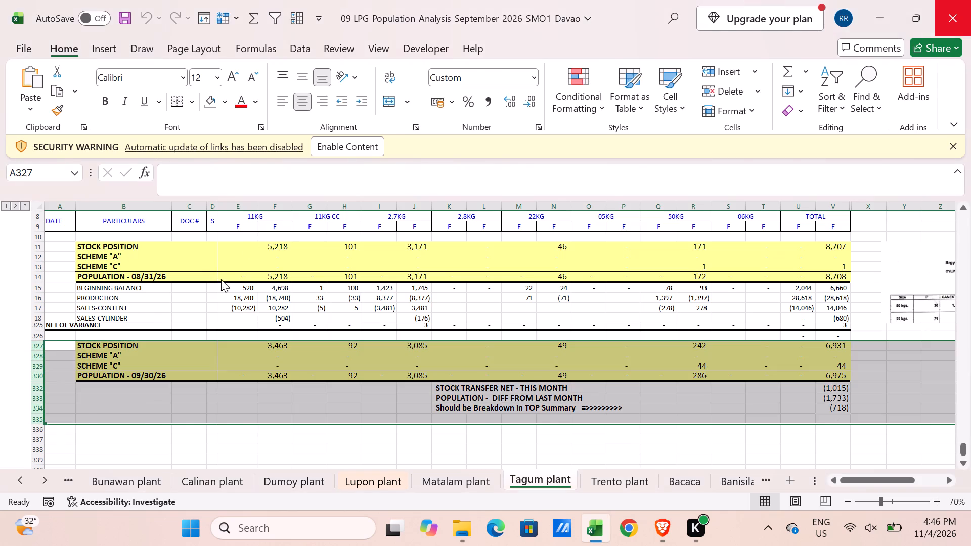
Open the 2026 10 COMPOSTELA SC workbook from the 10.2026 folder and enable editing.
{"action": "key", "text": "alt+Tab"}
{"action": "double_click", "coordinate": [218, 224]}
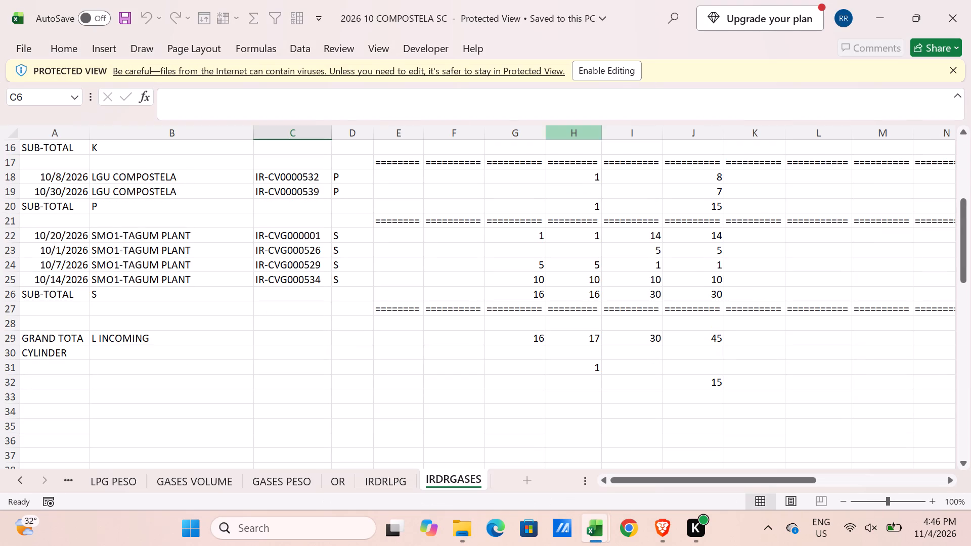
{"action": "left_click", "coordinate": [620, 69]}
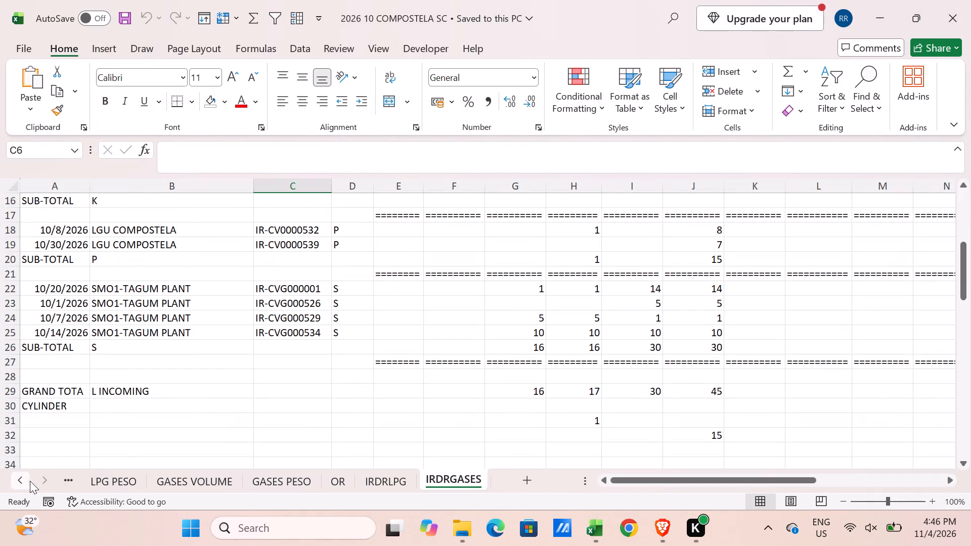
Hide the sheets LPG VOLUME, LPG PESO, GASES VOLUME, GASES PESO, OR and IRDRLPG together.
{"action": "triple_click", "coordinate": [24, 480]}
{"action": "left_click", "coordinate": [24, 480]}
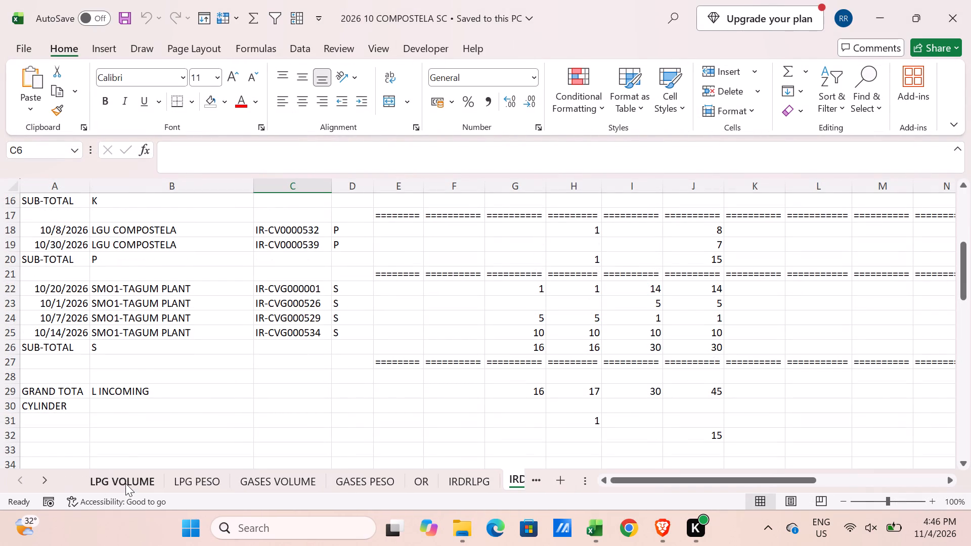
{"action": "left_click", "coordinate": [125, 483]}
{"action": "left_click_drag", "start_coordinate": [195, 481], "coordinate": [200, 481], "text": "ctrl"}
{"action": "left_click_drag", "start_coordinate": [271, 481], "coordinate": [283, 482], "text": "ctrl"}
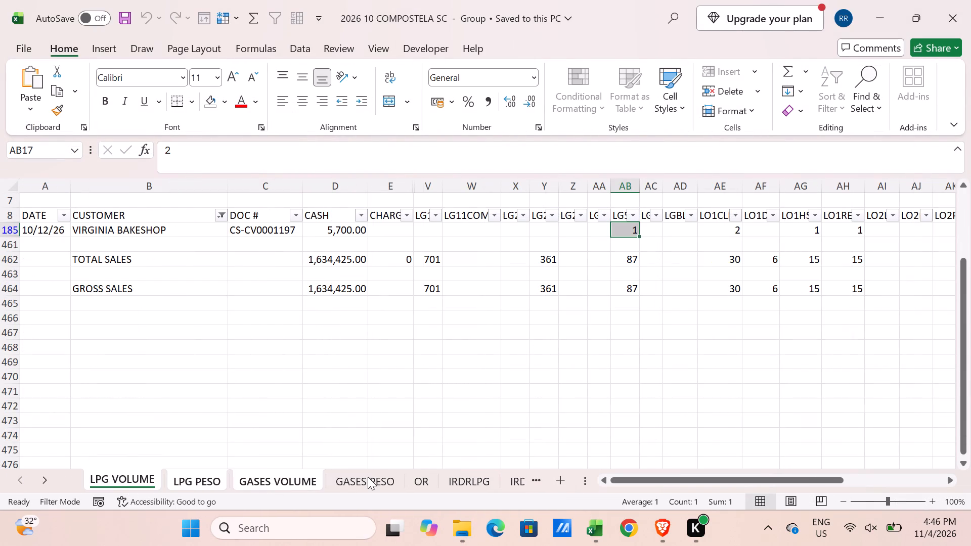
{"action": "left_click_drag", "start_coordinate": [368, 477], "coordinate": [373, 477], "text": "ctrl"}
{"action": "left_click", "coordinate": [432, 483], "text": "ctrl"}
{"action": "left_click", "coordinate": [473, 485], "text": "ctrl"}
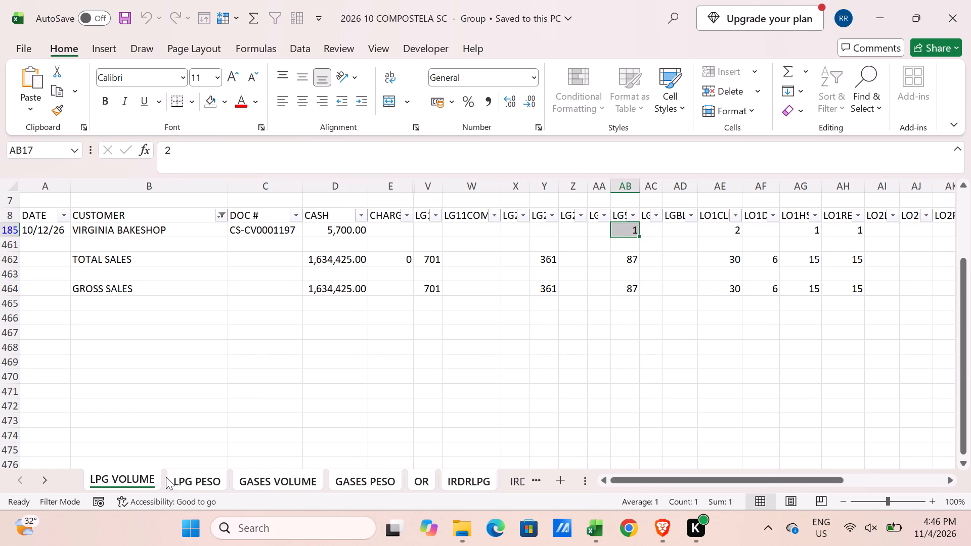
{"action": "right_click", "coordinate": [144, 476]}
{"action": "left_click", "coordinate": [187, 397]}
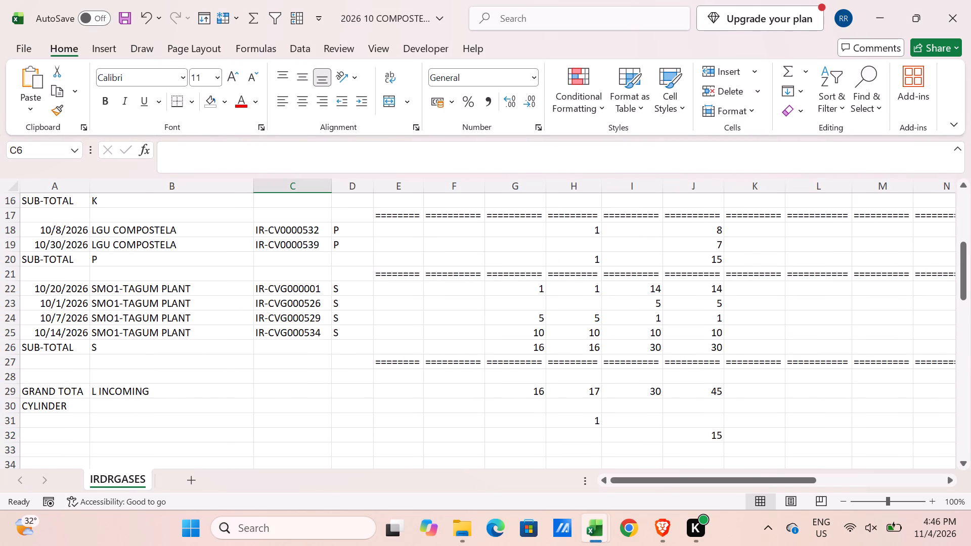
Unhide the IRDRLPG sheet.
{"action": "right_click", "coordinate": [125, 482]}
{"action": "left_click", "coordinate": [160, 446]}
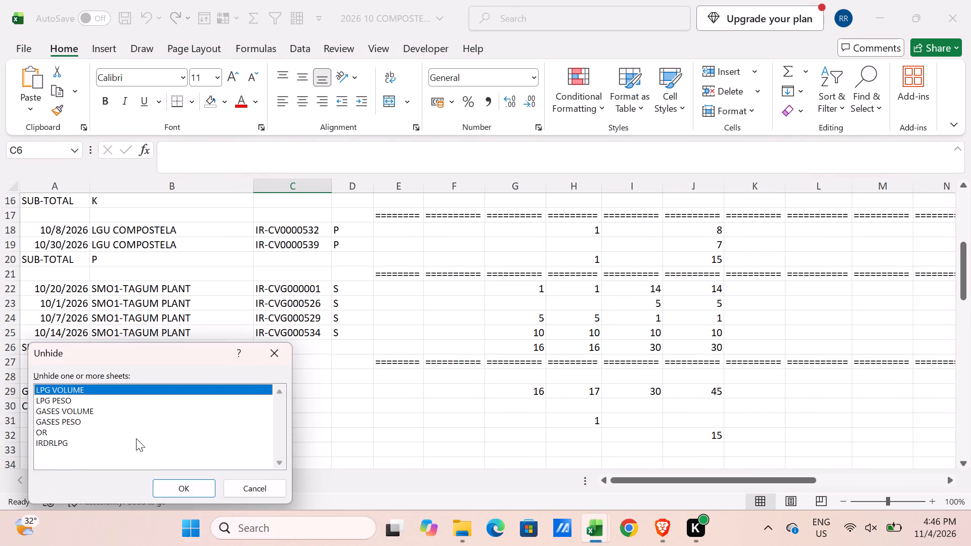
{"action": "left_click", "coordinate": [66, 440]}
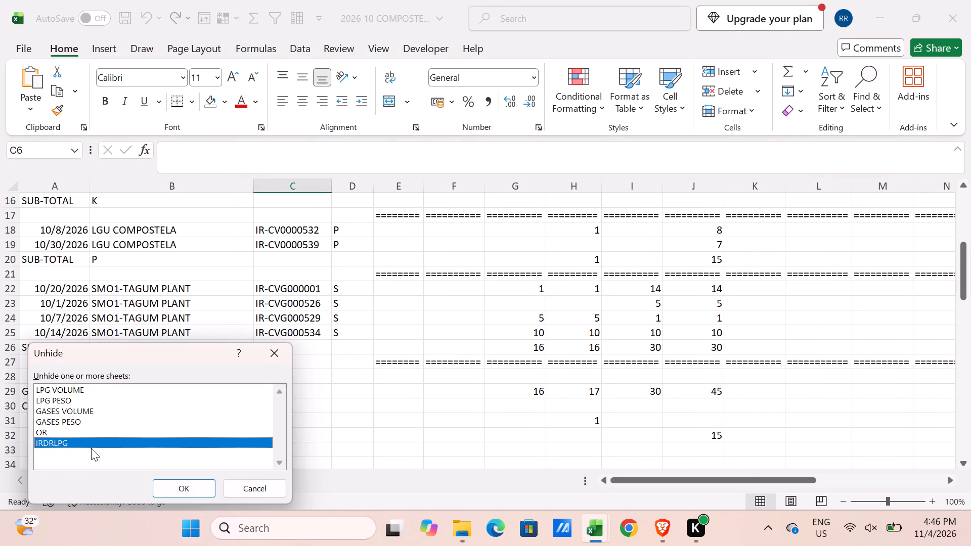
{"action": "left_click", "coordinate": [185, 492]}
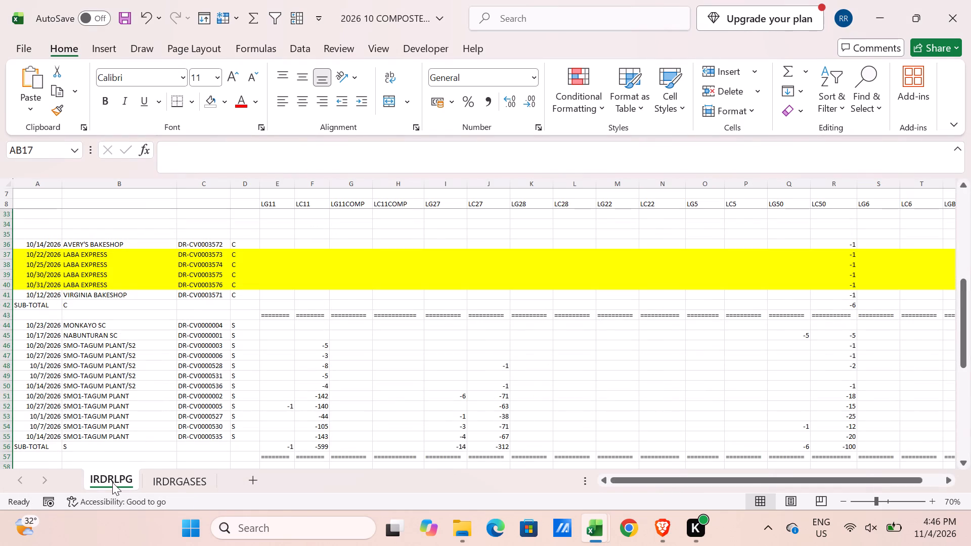
Rename the IRDRLPG sheet as L_ORIG.
{"action": "double_click", "coordinate": [112, 482]}
{"action": "double_click", "coordinate": [113, 482]}
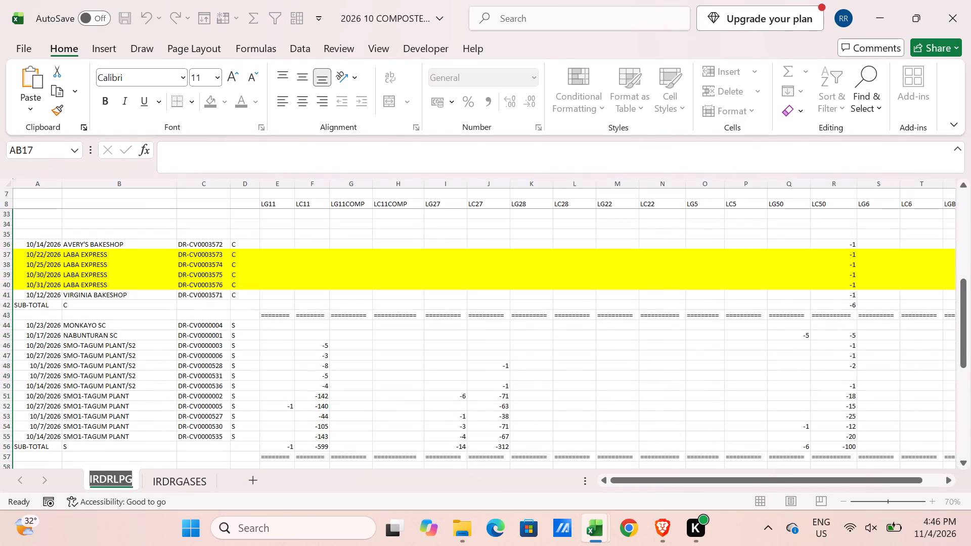
{"action": "type", "text": "l_orig"}
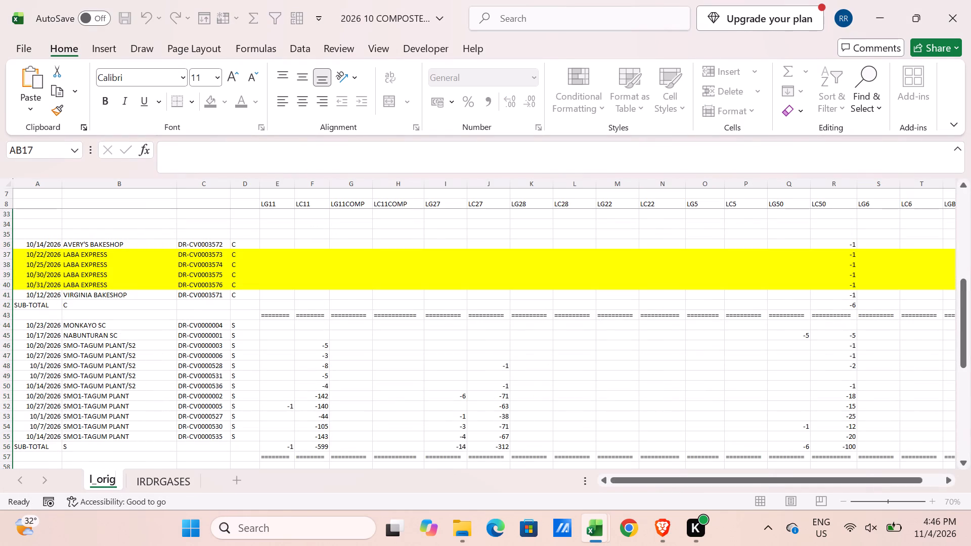
{"action": "key", "text": "BackSpace"}
{"action": "key", "text": "BackSpace"}
{"action": "key", "text": "BackSpace"}
{"action": "key", "text": "BackSpace"}
{"action": "key", "text": "BackSpace"}
{"action": "key", "text": "BackSpace"}
{"action": "type", "text": "L_ORIG"}
{"action": "key", "text": "Return"}
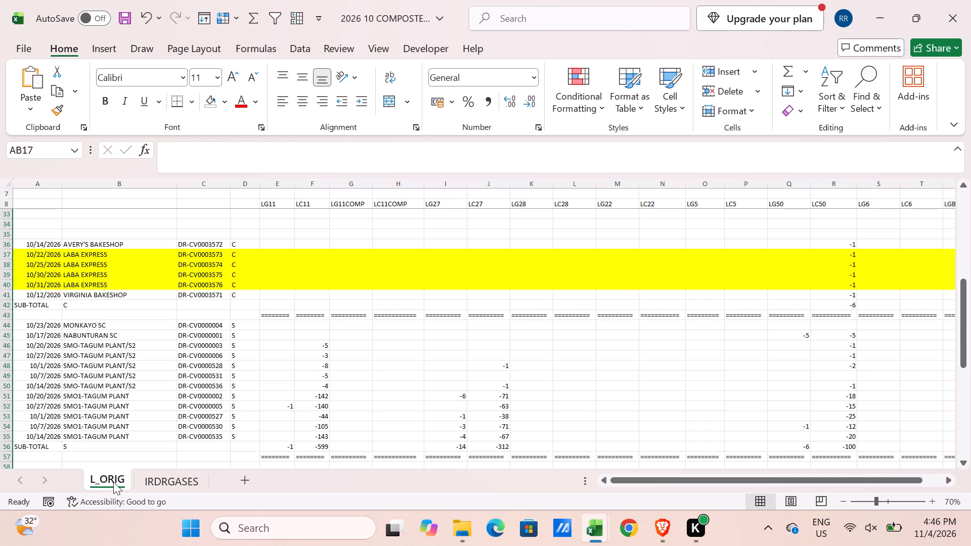
Duplicate the L_ORIG sheet directly after itself and name the copy L_SERIES.
{"action": "left_click_drag", "start_coordinate": [113, 482], "coordinate": [160, 482]}
{"action": "double_click", "coordinate": [160, 482]}
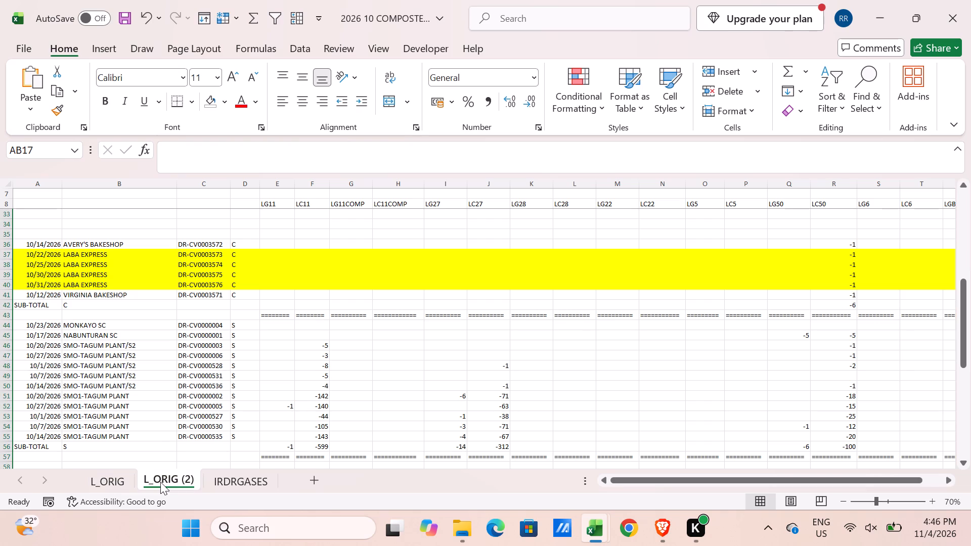
{"action": "type", "text": "L_SERIES"}
{"action": "key", "text": "Return"}
Switch to the 09 LPG_Population_Analysis_September_2026_SMO1_Davao workbook and go to its Compostela sheet.
{"action": "scroll", "coordinate": [160, 482], "scroll_direction": "up", "scroll_amount": 18}
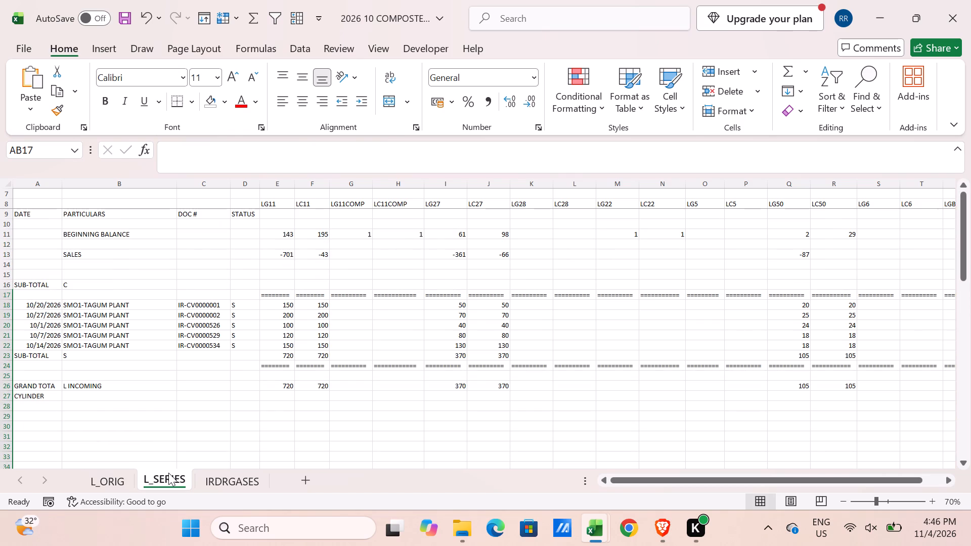
{"action": "scroll", "coordinate": [190, 361], "scroll_direction": "up", "scroll_amount": 4}
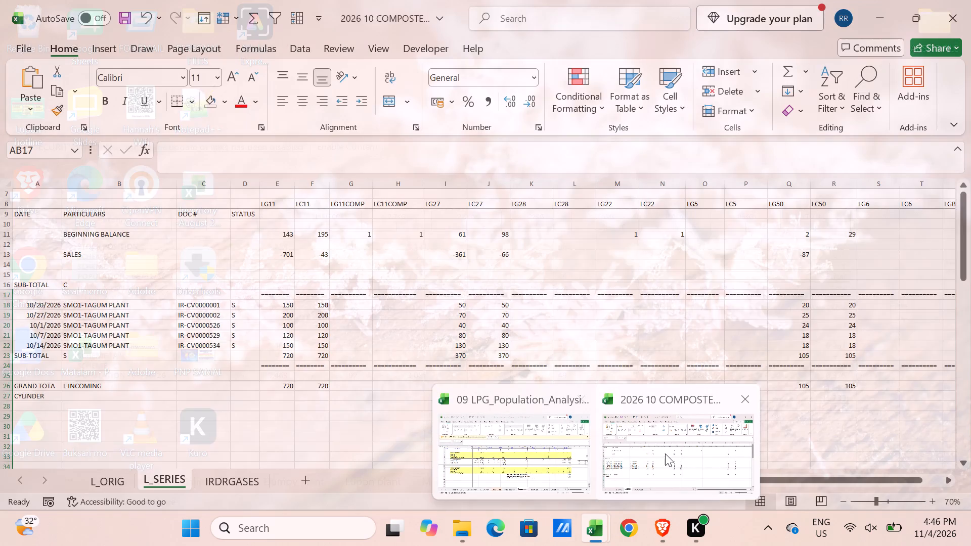
{"action": "left_click", "coordinate": [527, 453]}
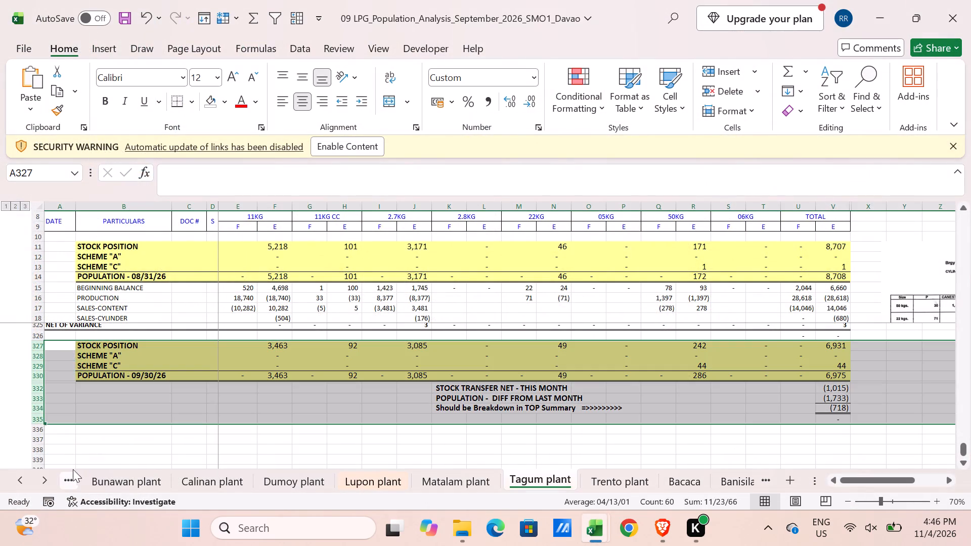
{"action": "right_click", "coordinate": [31, 482]}
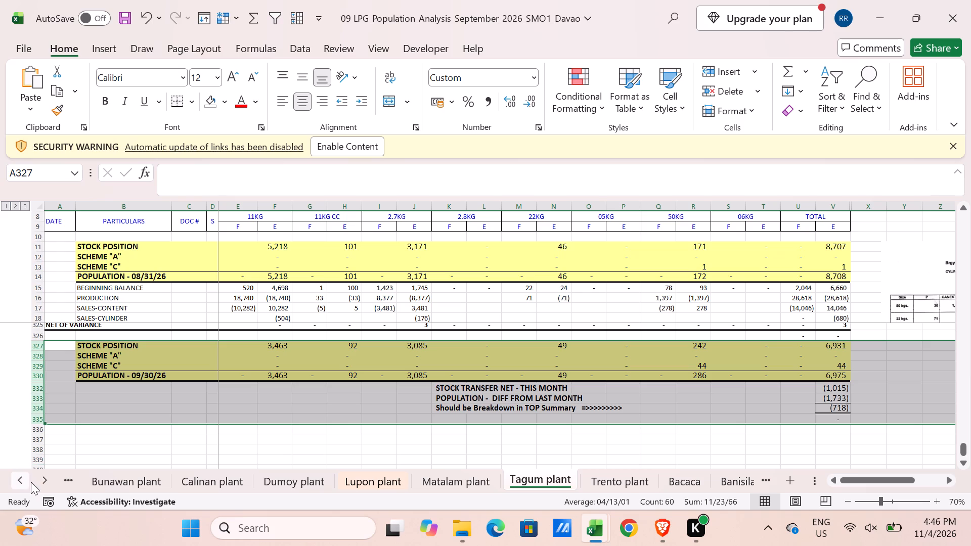
{"action": "scroll", "coordinate": [38, 397], "scroll_direction": "down", "scroll_amount": 5}
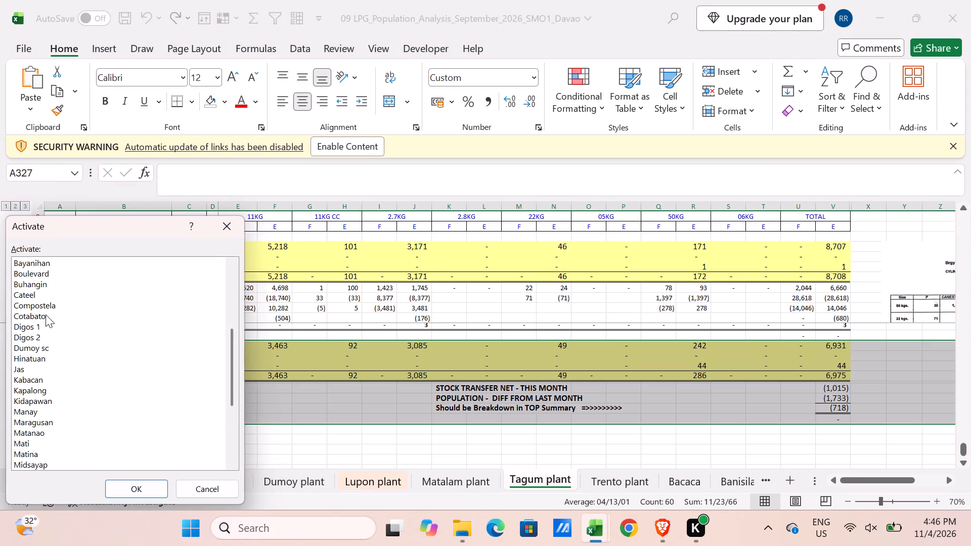
{"action": "left_click", "coordinate": [51, 306]}
{"action": "left_click", "coordinate": [122, 490]}
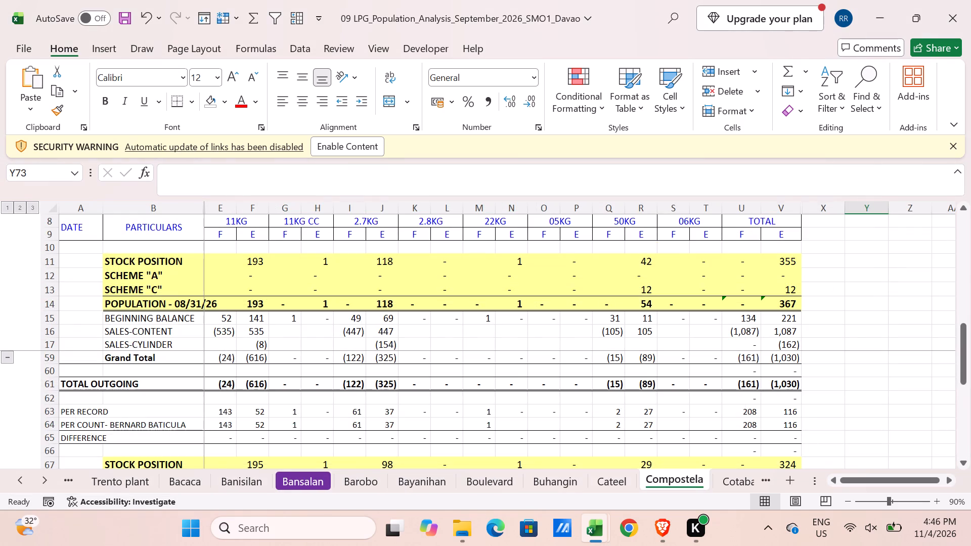
Unfreeze the panes on the Compostela sheet to reach its heading rows.
{"action": "scroll", "coordinate": [317, 398], "scroll_direction": "up", "scroll_amount": 9}
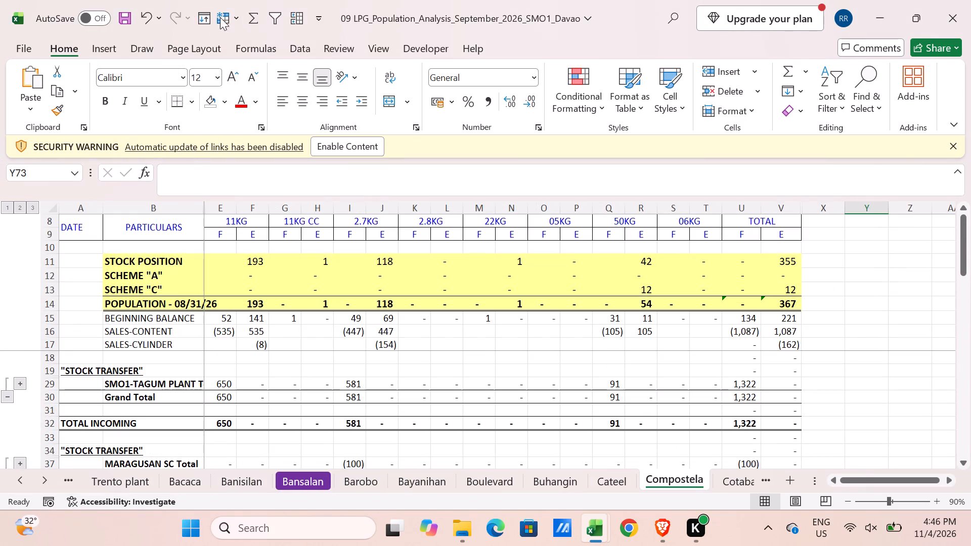
{"action": "left_click", "coordinate": [223, 12]}
{"action": "left_click", "coordinate": [242, 61]}
{"action": "scroll", "coordinate": [183, 225], "scroll_direction": "up", "scroll_amount": 7}
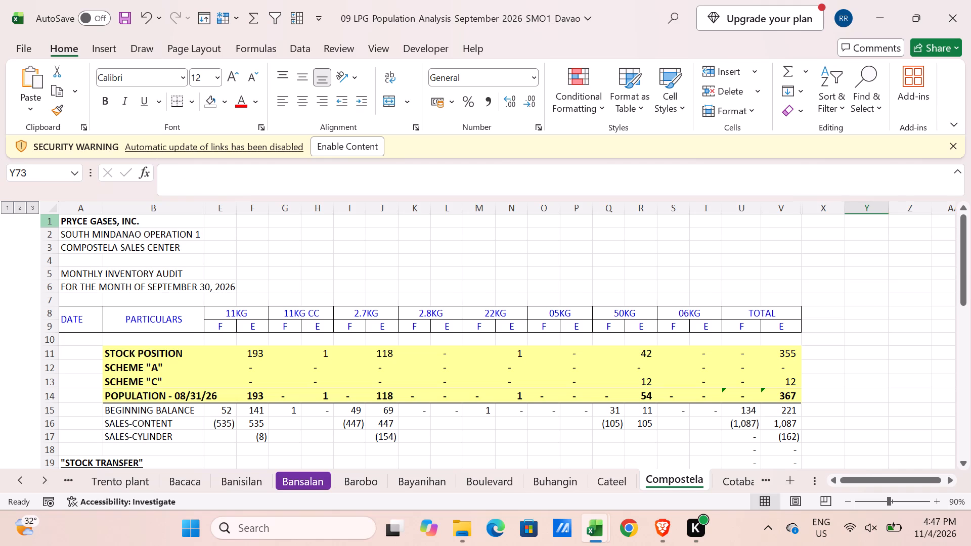
Copy Compostela heading rows 1 to 6, unfreeze the panes of L_SERIES in the COMPOSTELA SC workbook, and insert the copied rows above row 1.
{"action": "left_click_drag", "start_coordinate": [54, 222], "coordinate": [51, 291]}
{"action": "key", "text": "ctrl+c"}
{"action": "key", "text": "alt+Tab"}
{"action": "scroll", "coordinate": [79, 242], "scroll_direction": "up", "scroll_amount": 8}
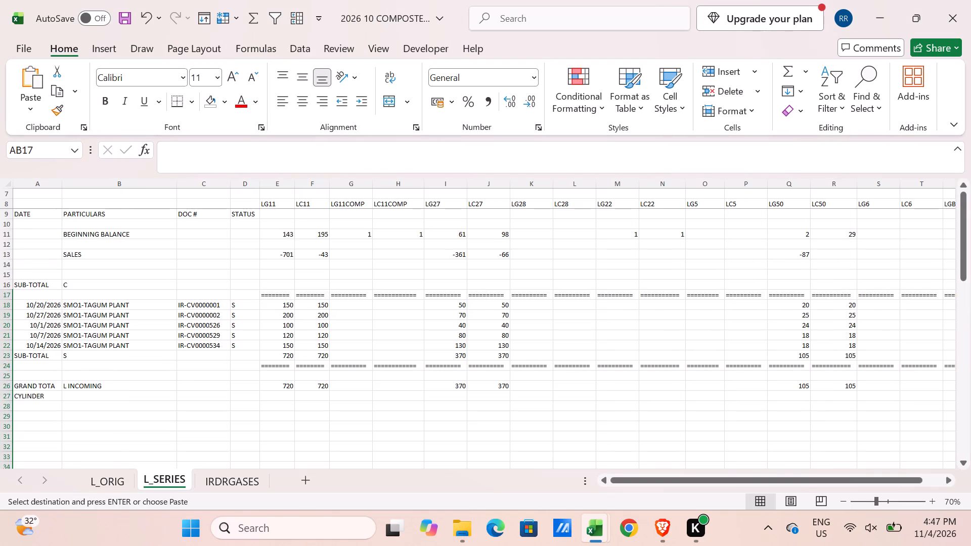
{"action": "scroll", "coordinate": [345, 212], "scroll_direction": "up", "scroll_amount": 2}
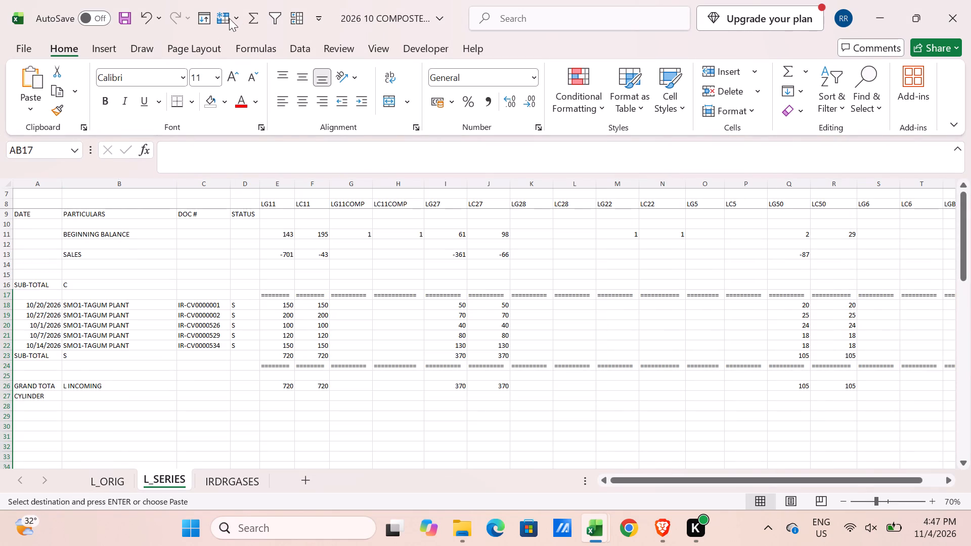
{"action": "left_click", "coordinate": [219, 16]}
{"action": "left_click", "coordinate": [252, 45]}
{"action": "scroll", "coordinate": [124, 240], "scroll_direction": "up", "scroll_amount": 8}
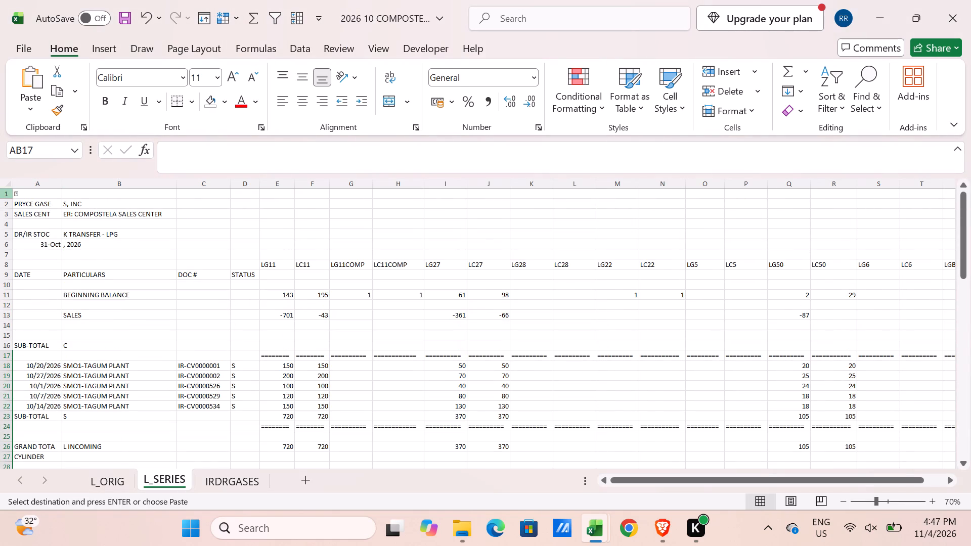
{"action": "left_click", "coordinate": [8, 193]}
{"action": "key", "text": "ctrl+shift+equal"}
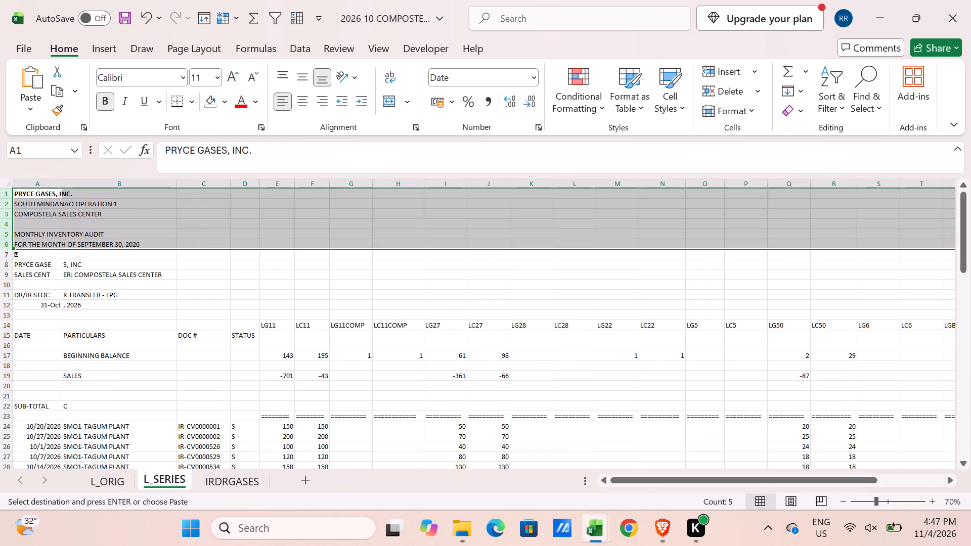
Change the period line in cell A6 to FOR THE MONTH OF OCTOBER 31, 2026.
{"action": "left_click", "coordinate": [25, 244]}
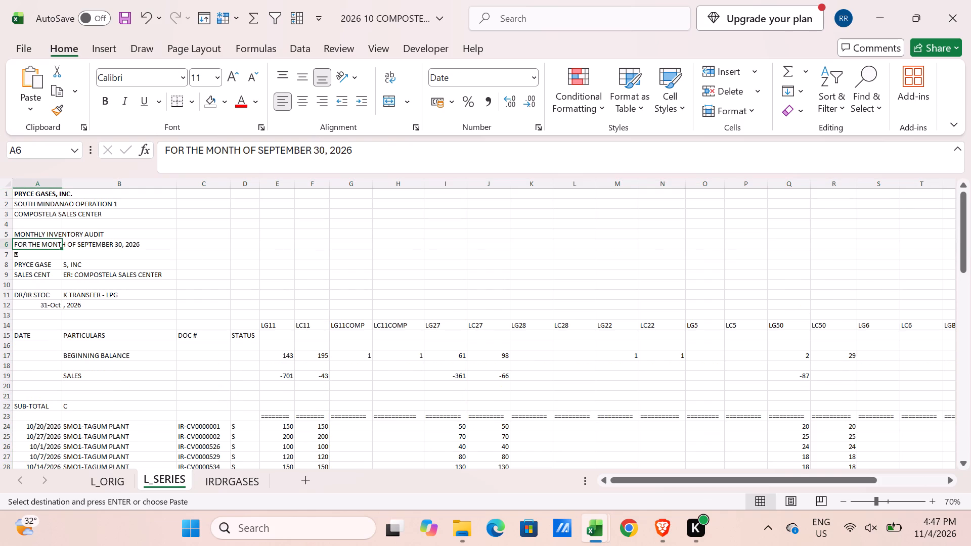
{"action": "left_click_drag", "start_coordinate": [325, 154], "coordinate": [258, 163]}
{"action": "type", "text": "OCTOBER"}
{"action": "key", "text": "space"}
{"action": "type", "text": "31"}
{"action": "key", "text": "Return"}
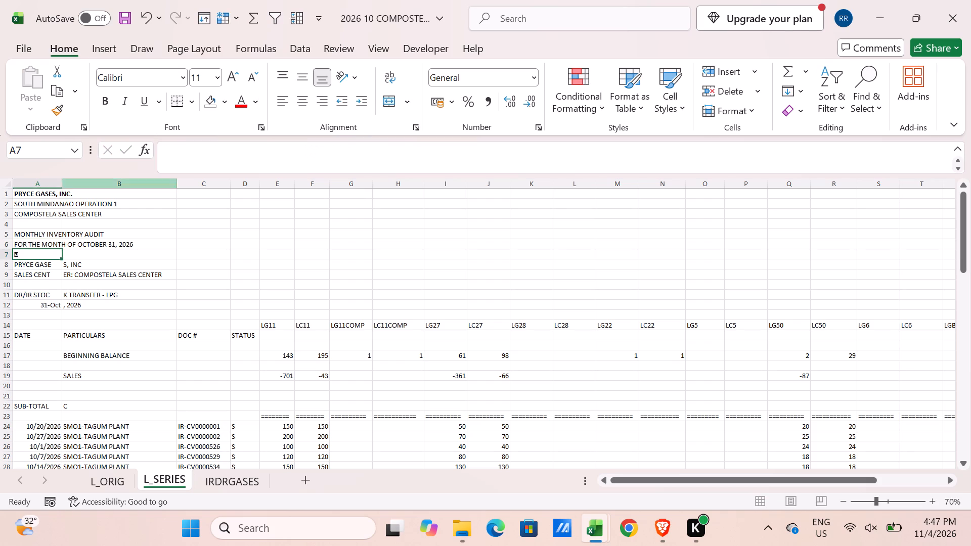
Delete the original report heading in rows 7 to 12 of L_SERIES.
{"action": "left_click_drag", "start_coordinate": [6, 254], "coordinate": [7, 291]}
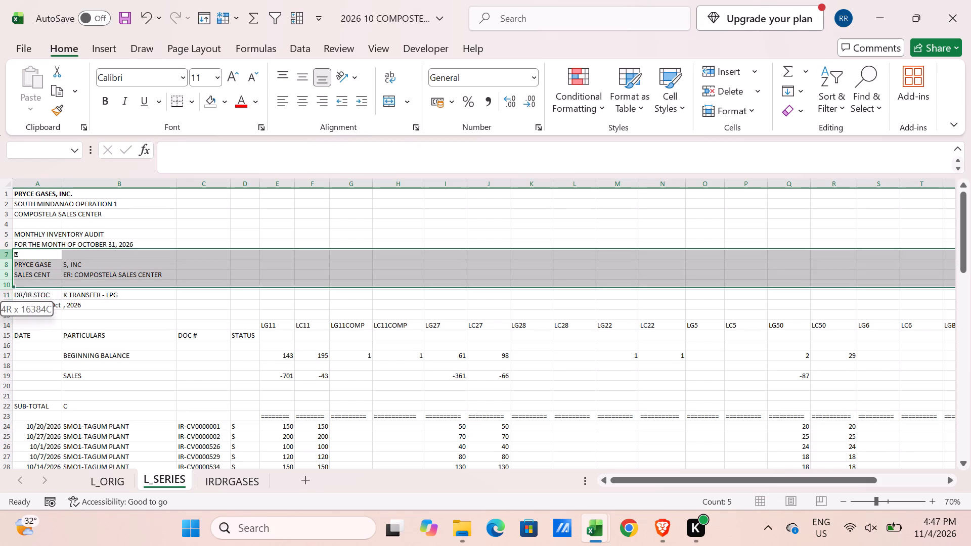
{"action": "left_click_drag", "start_coordinate": [7, 291], "coordinate": [8, 304]}
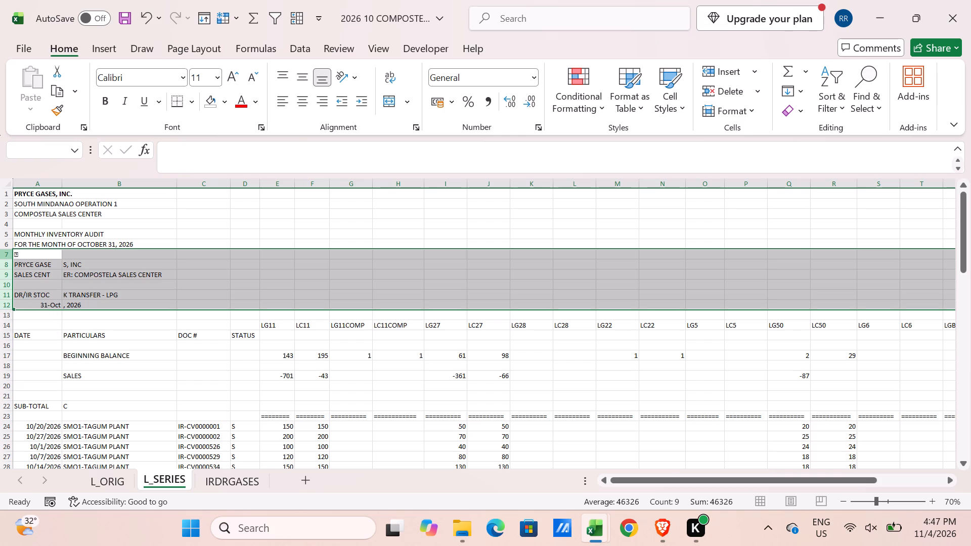
{"action": "key", "text": "ctrl+minus"}
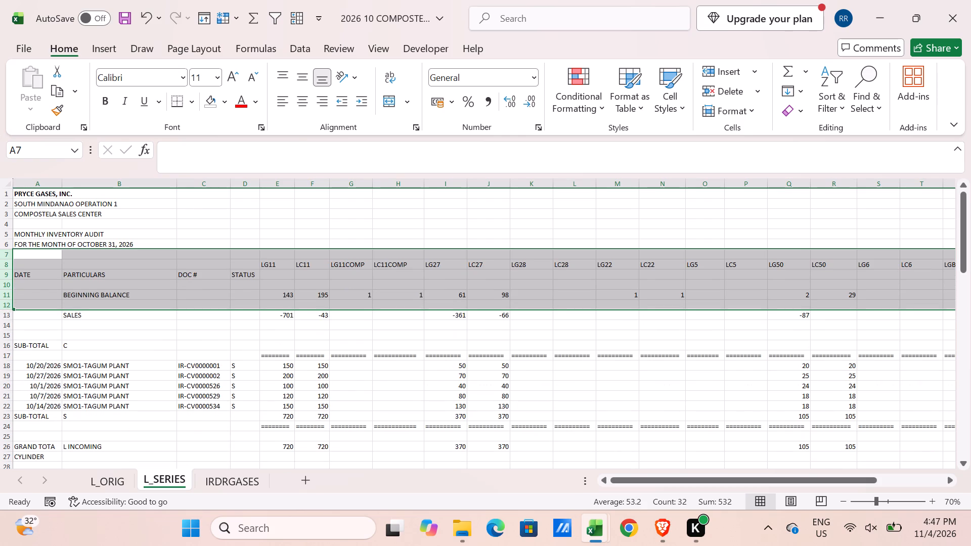
Delete all the quantity columns from LG11 onward and the STATUS column D from L_SERIES.
{"action": "left_click_drag", "start_coordinate": [270, 186], "coordinate": [475, 204]}
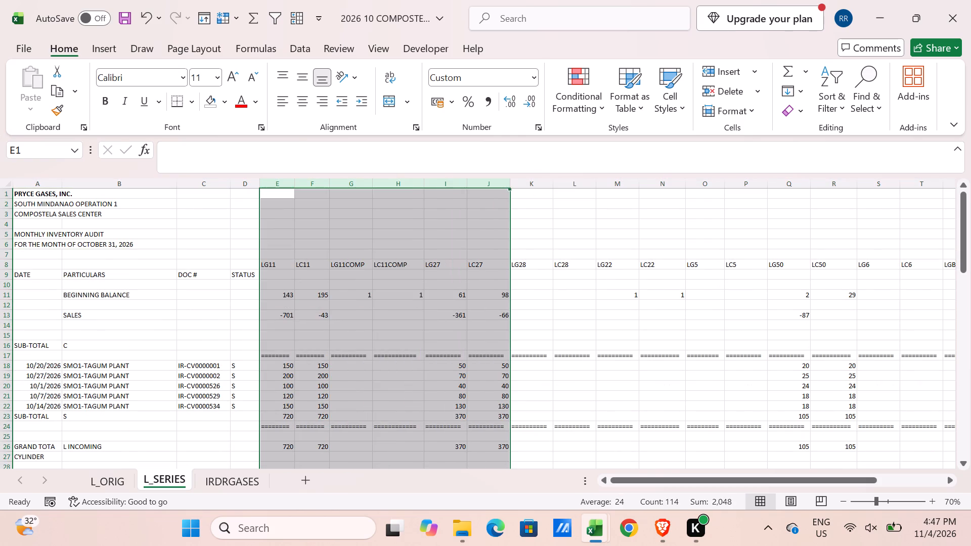
{"action": "key", "text": "ctrl+minus"}
{"action": "key", "text": "ctrl+minus"}
{"action": "key", "text": "ctrl+minus"}
{"action": "key", "text": "ctrl+minus"}
{"action": "key", "text": "ctrl+minus"}
{"action": "key", "text": "ctrl+minus"}
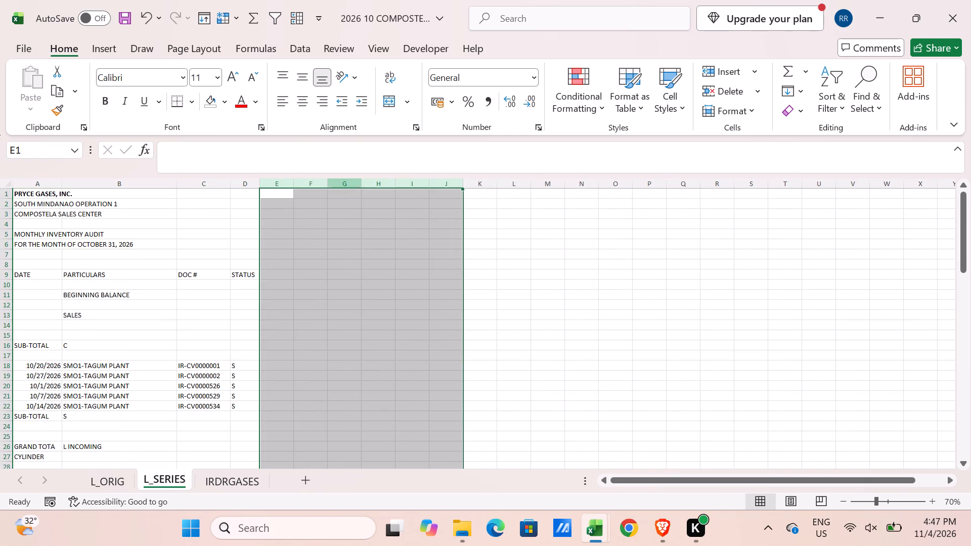
{"action": "left_click", "coordinate": [247, 188]}
{"action": "key", "text": "ctrl+minus"}
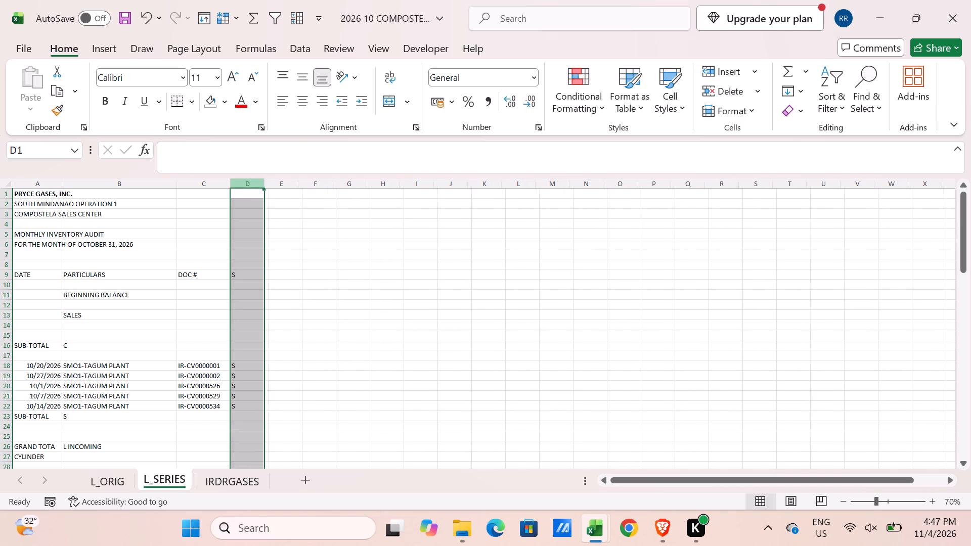
Format column A of L_SERIES as a date of type 03/14/12, left-align it and narrow the column to fit the dates.
{"action": "left_click", "coordinate": [44, 183]}
{"action": "right_click", "coordinate": [44, 183]}
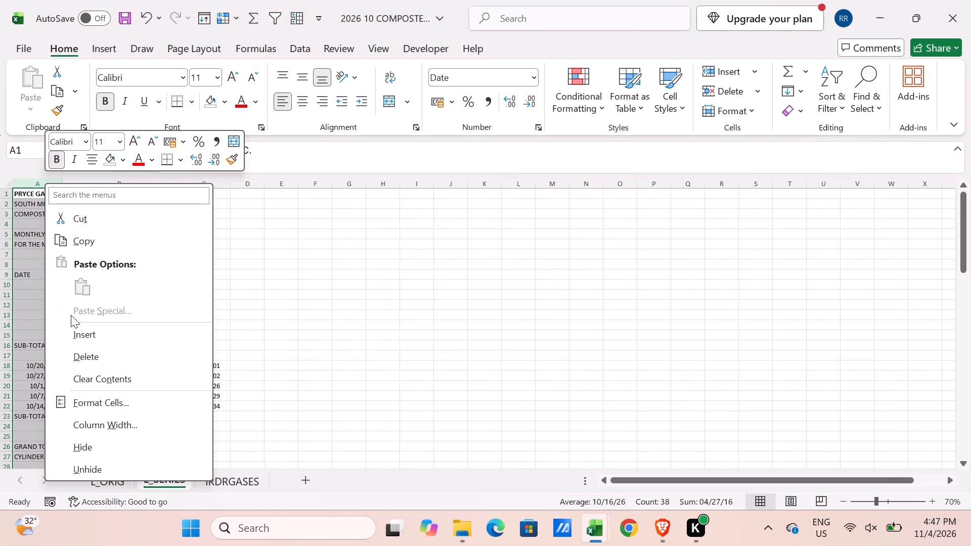
{"action": "left_click", "coordinate": [94, 400]}
{"action": "left_click", "coordinate": [40, 149]}
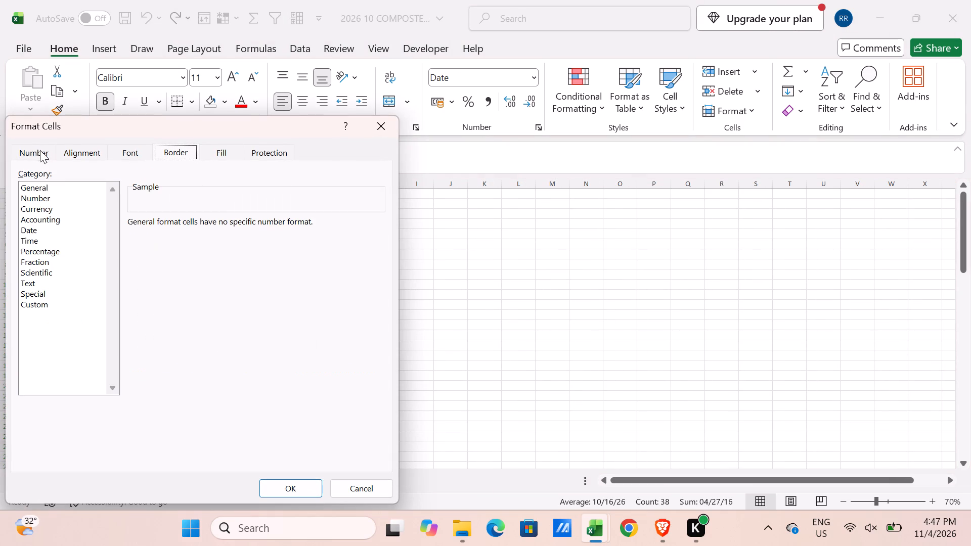
{"action": "left_click", "coordinate": [37, 230]}
{"action": "left_click", "coordinate": [150, 278]}
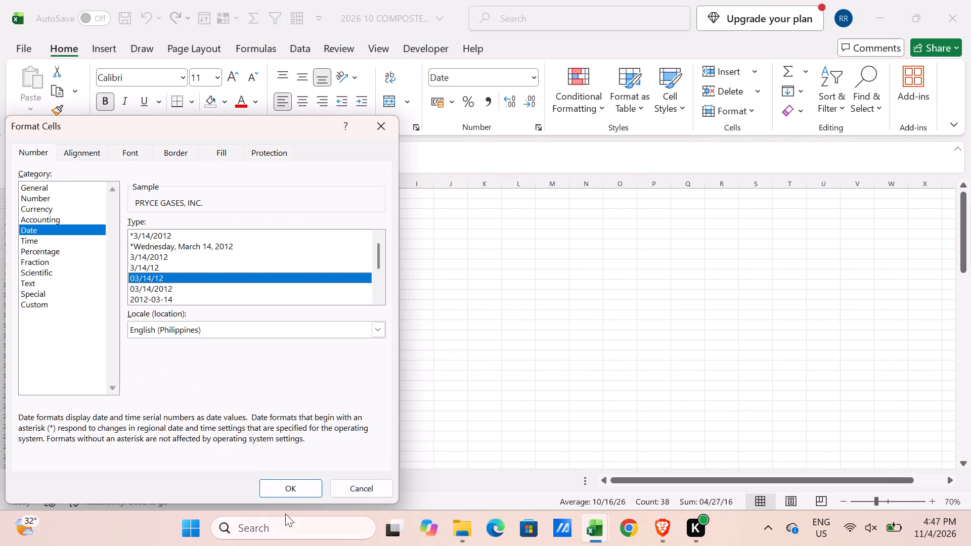
{"action": "left_click", "coordinate": [301, 483]}
{"action": "double_click", "coordinate": [282, 102]}
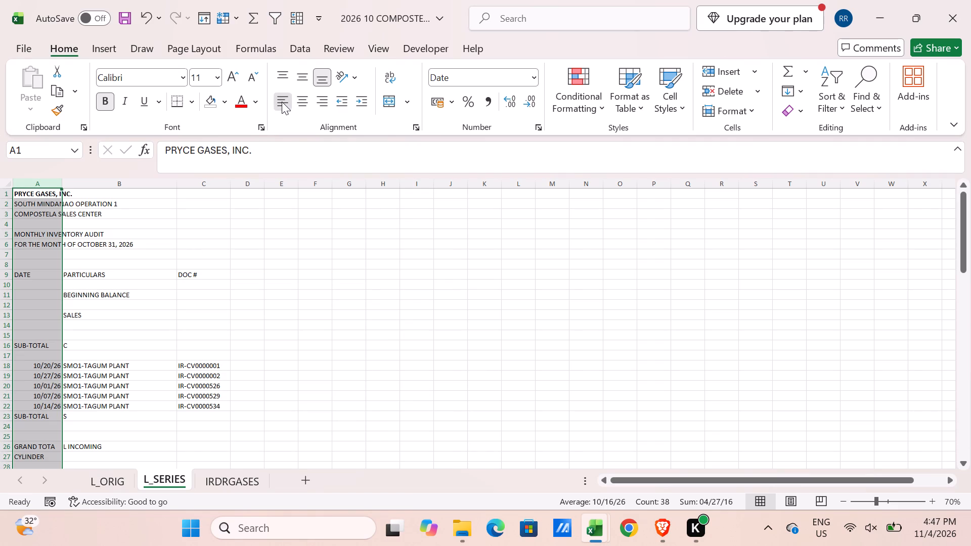
{"action": "left_click_drag", "start_coordinate": [64, 185], "coordinate": [54, 185]}
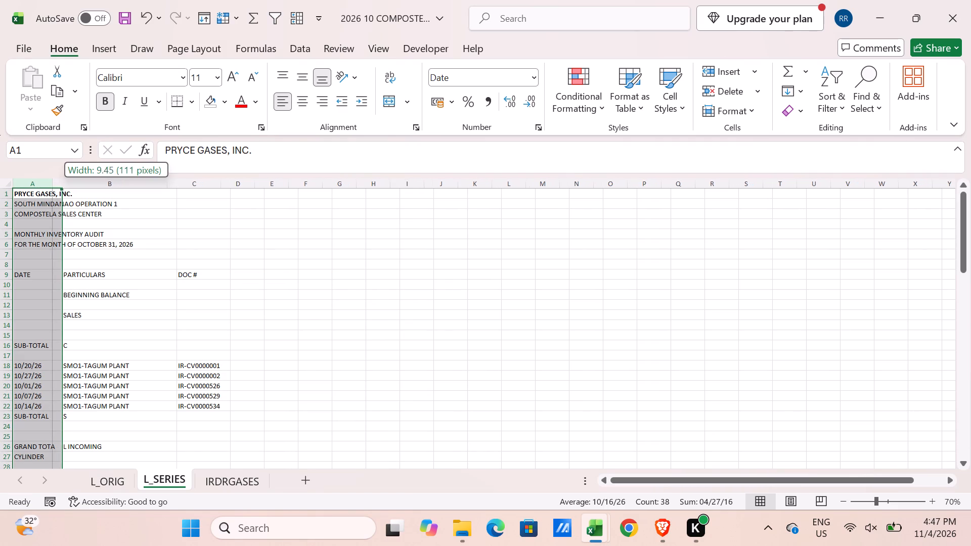
{"action": "left_click_drag", "start_coordinate": [54, 185], "coordinate": [53, 185]}
Delete rows 9 to 17 of L_SERIES, from the DATE header row through the blank row above the first transaction.
{"action": "scroll", "coordinate": [30, 262], "scroll_direction": "up", "scroll_amount": 2}
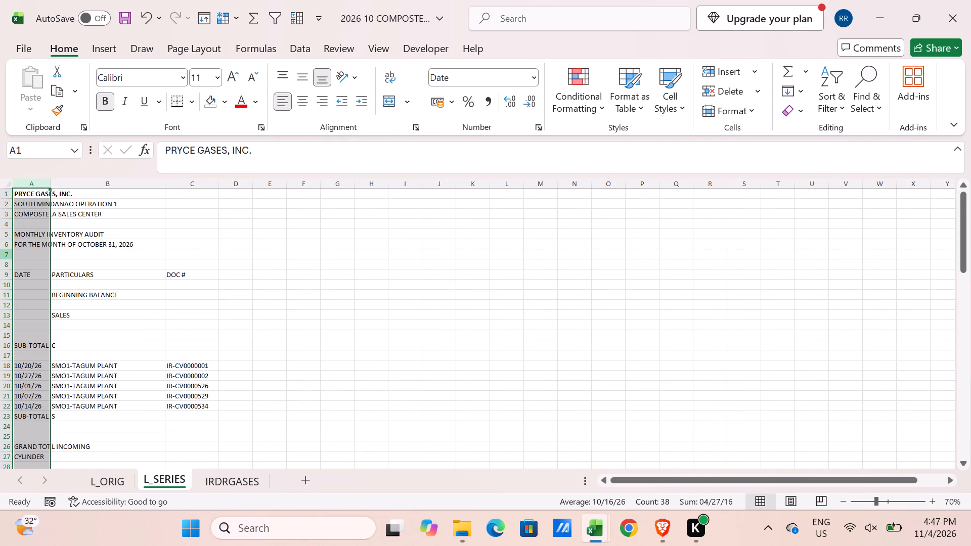
{"action": "left_click_drag", "start_coordinate": [7, 277], "coordinate": [9, 351]}
{"action": "key", "text": "ctrl+minus"}
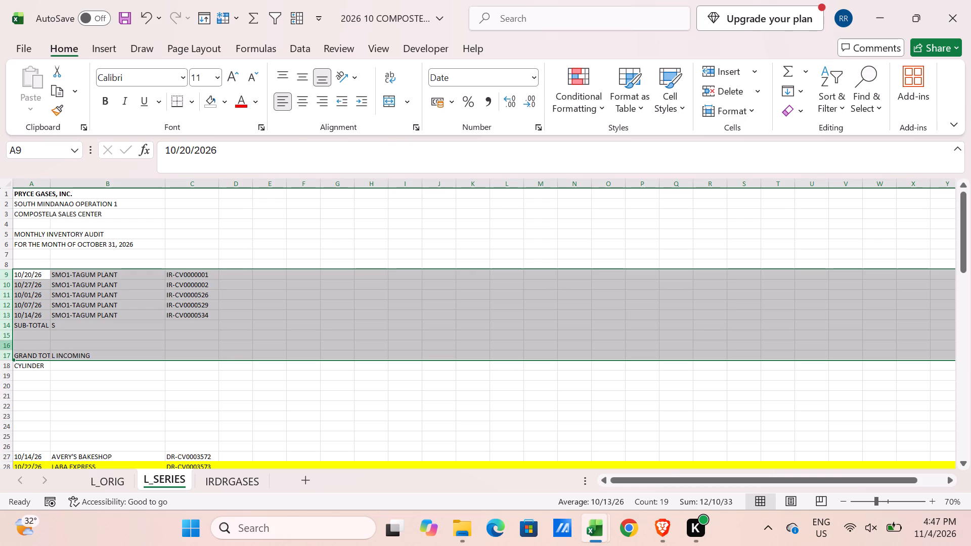
Delete the incoming subtotal and grand total block from row 14 and the SUB-TOTAL C rows 21 to 22 in L_SERIES.
{"action": "left_click", "coordinate": [1, 328]}
{"action": "left_click_drag", "start_coordinate": [7, 327], "coordinate": [24, 368]}
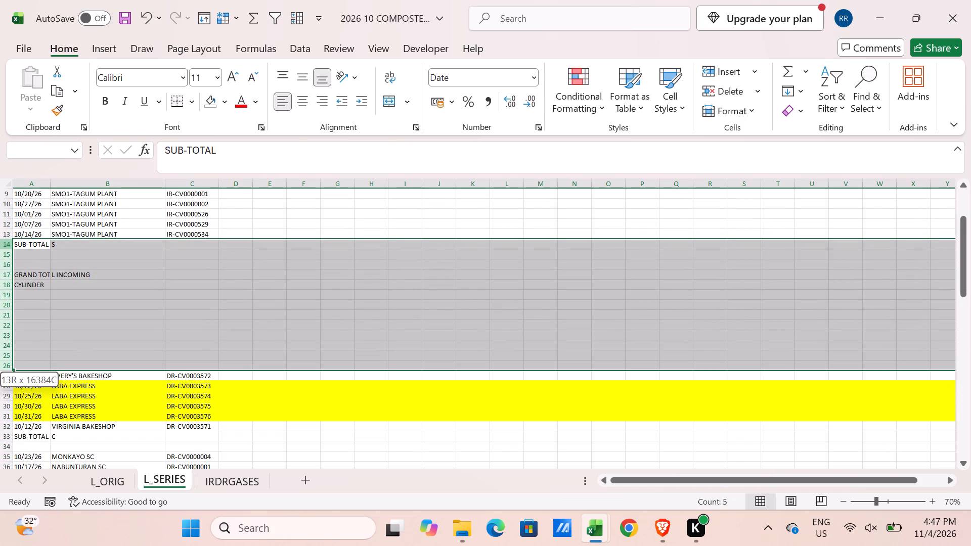
{"action": "left_click_drag", "start_coordinate": [24, 368], "coordinate": [30, 355]}
{"action": "key", "text": "ctrl+minus"}
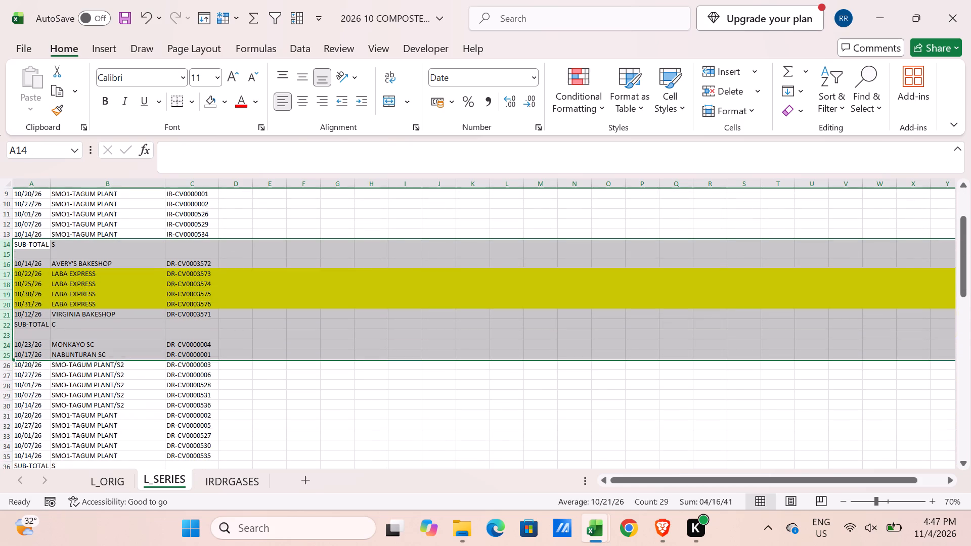
{"action": "left_click", "coordinate": [8, 262]}
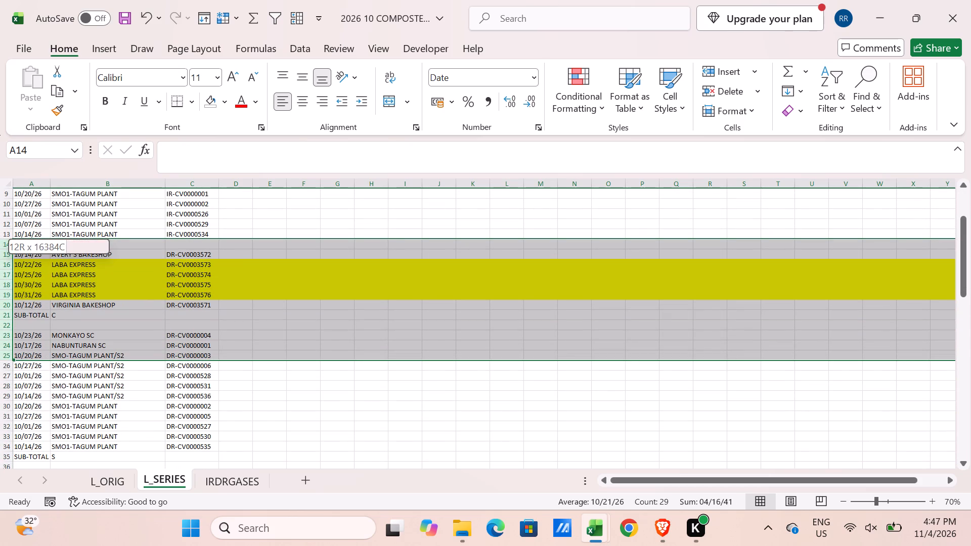
{"action": "left_click_drag", "start_coordinate": [6, 316], "coordinate": [8, 330]}
{"action": "key", "text": "ctrl+minus"}
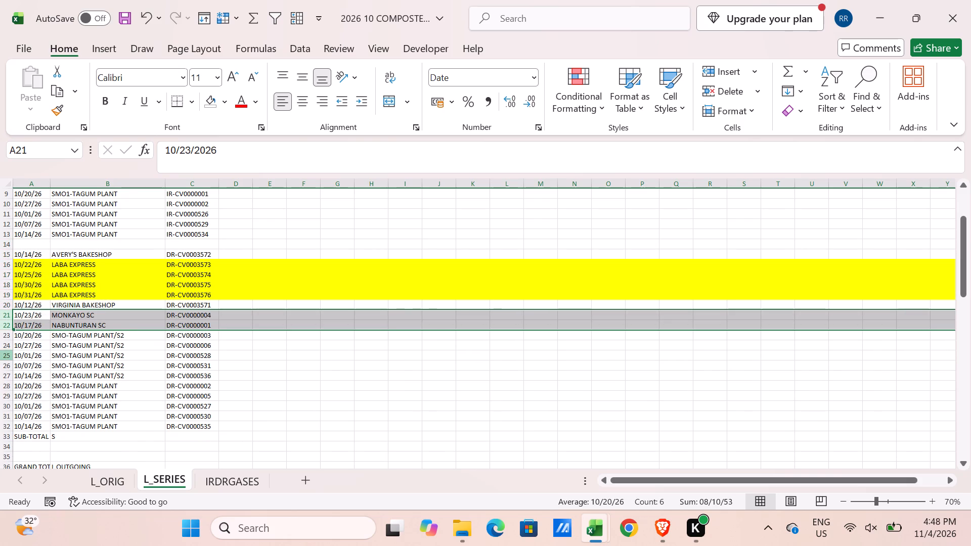
Remove the yellow fill from the whole L_SERIES sheet.
{"action": "left_click", "coordinate": [117, 289]}
{"action": "key", "text": "ctrl+a"}
{"action": "key", "text": "ctrl+a"}
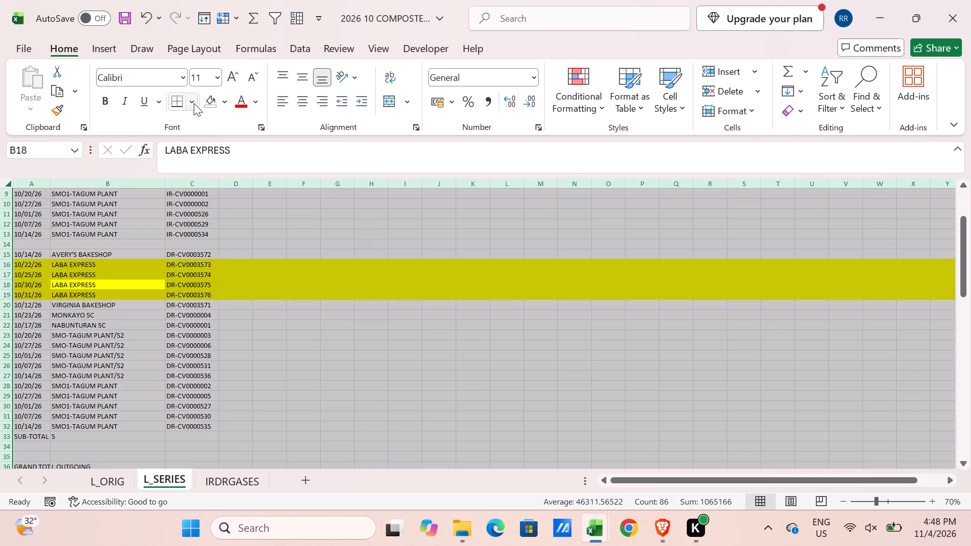
{"action": "left_click", "coordinate": [210, 99]}
{"action": "left_click", "coordinate": [244, 385]}
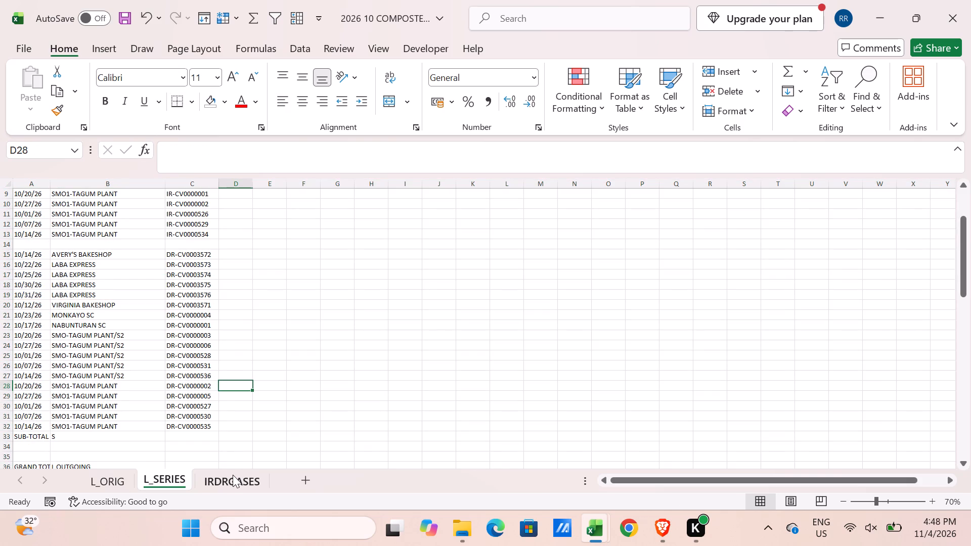
Delete the closing subtotal and outgoing grand total rows from row 33 of L_SERIES, plus the blank row 14 between transactions.
{"action": "scroll", "coordinate": [122, 375], "scroll_direction": "down", "scroll_amount": 3}
{"action": "left_click_drag", "start_coordinate": [5, 346], "coordinate": [19, 409]}
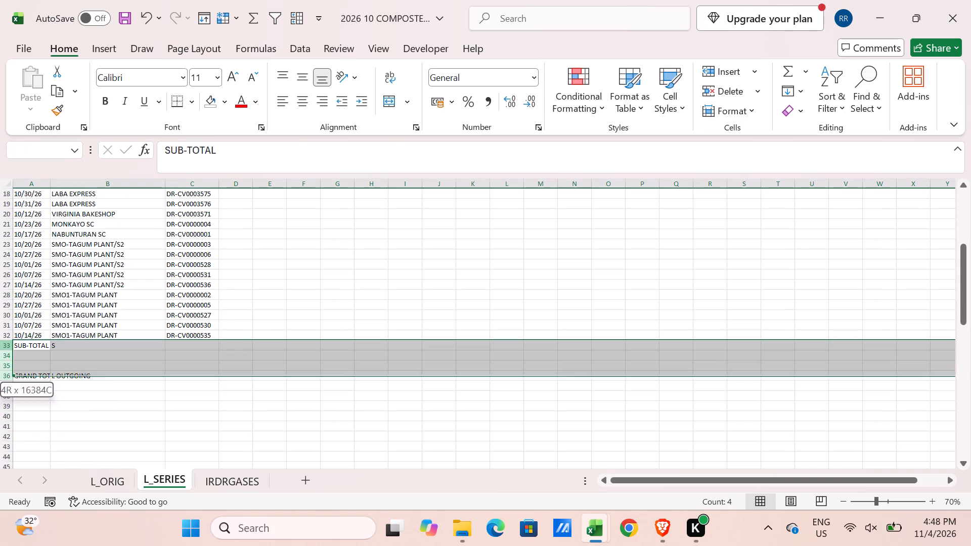
{"action": "left_click_drag", "start_coordinate": [19, 409], "coordinate": [26, 453]}
{"action": "key", "text": "ctrl+minus"}
{"action": "key", "text": "ctrl+minus"}
{"action": "key", "text": "ctrl+minus"}
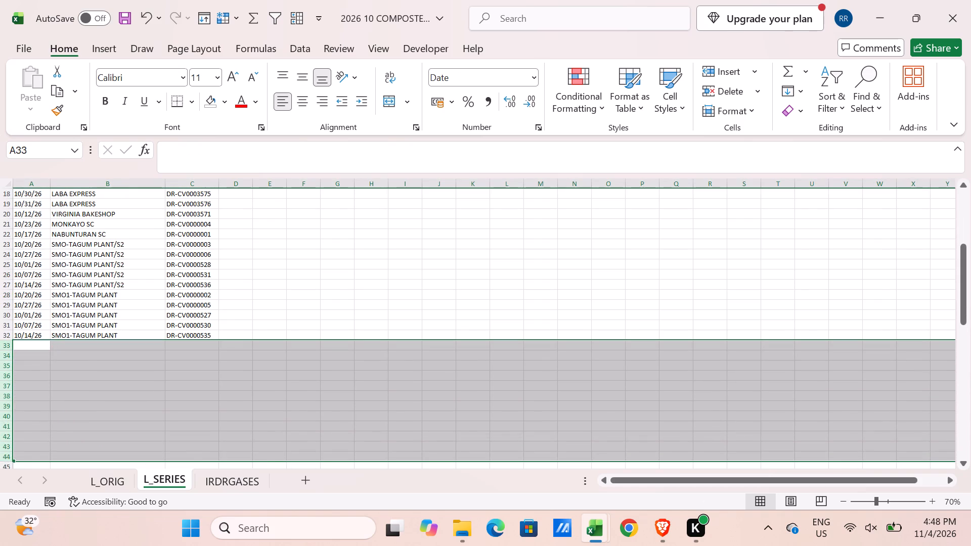
{"action": "scroll", "coordinate": [26, 453], "scroll_direction": "up", "scroll_amount": 9}
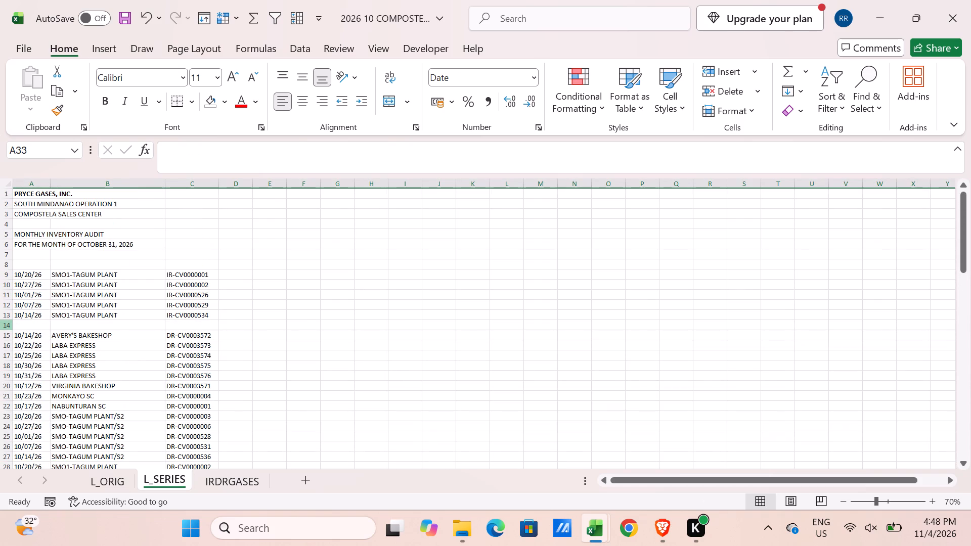
{"action": "left_click", "coordinate": [10, 327]}
{"action": "key", "text": "ctrl+minus"}
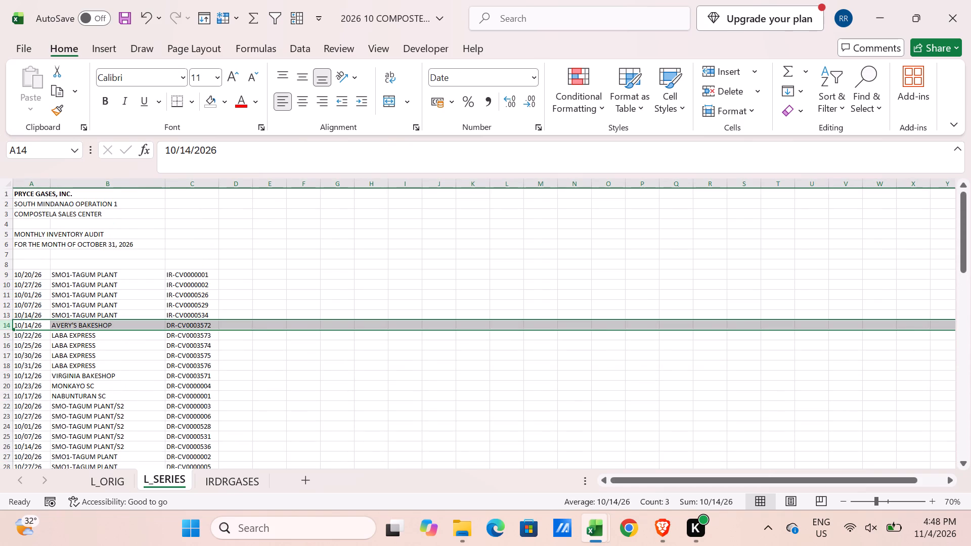
Duplicate the IRDRGASES sheet, placing the copy after the original.
{"action": "left_click_drag", "start_coordinate": [238, 483], "coordinate": [293, 479]}
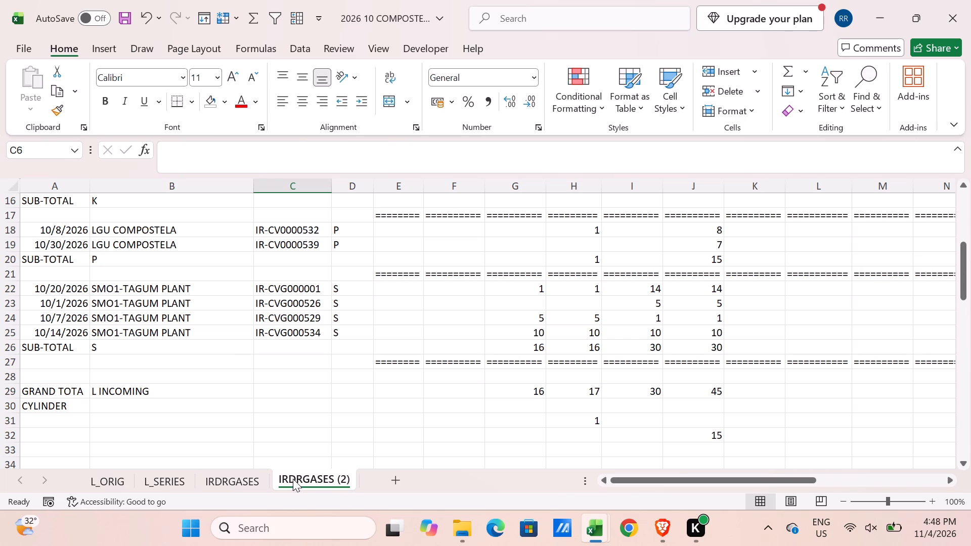
Format column A of the copied IRDRGASES sheet as a date of type 03/14/12, left-align it and narrow the column.
{"action": "scroll", "coordinate": [227, 349], "scroll_direction": "up", "scroll_amount": 2}
{"action": "left_click", "coordinate": [61, 189]}
{"action": "right_click_drag", "start_coordinate": [61, 189], "coordinate": [61, 193]}
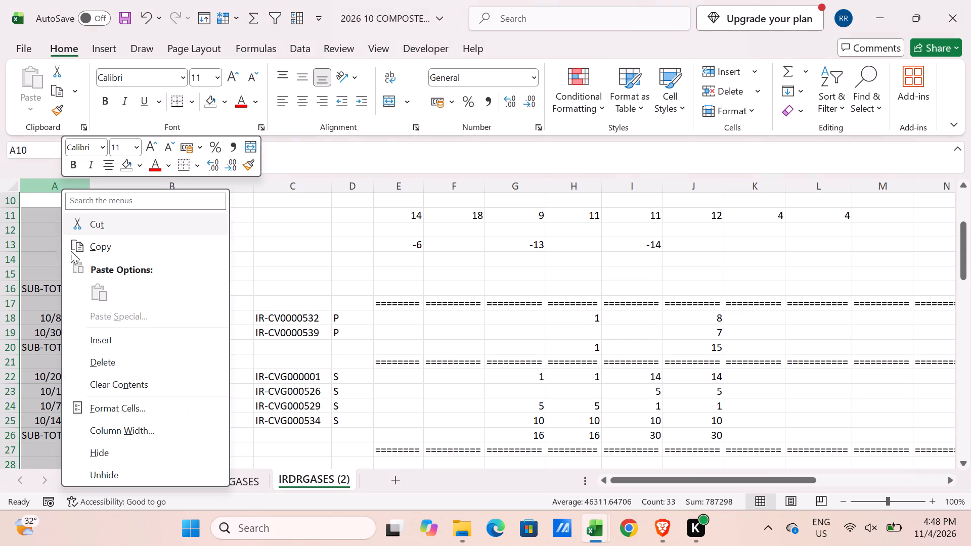
{"action": "left_click", "coordinate": [111, 400]}
{"action": "left_click", "coordinate": [41, 231]}
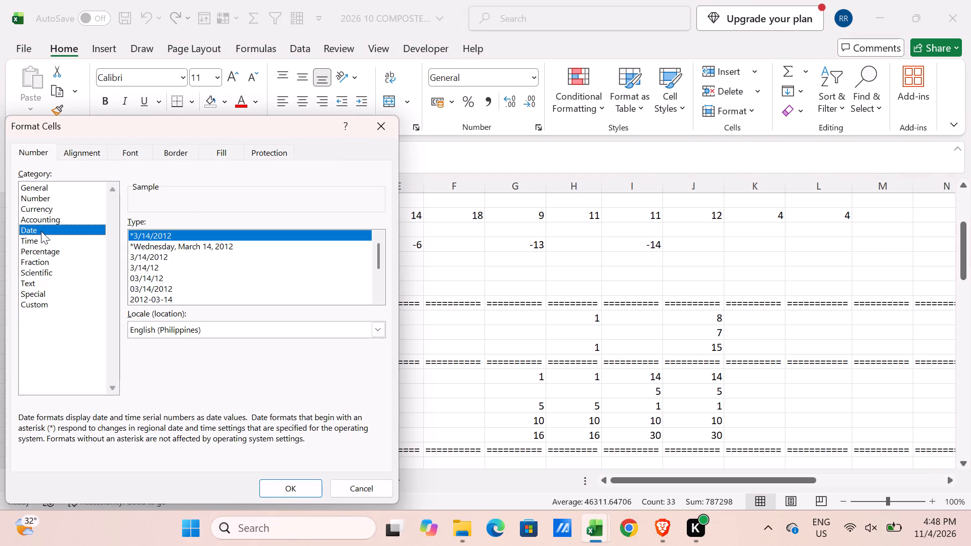
{"action": "left_click", "coordinate": [153, 278]}
{"action": "left_click", "coordinate": [307, 491]}
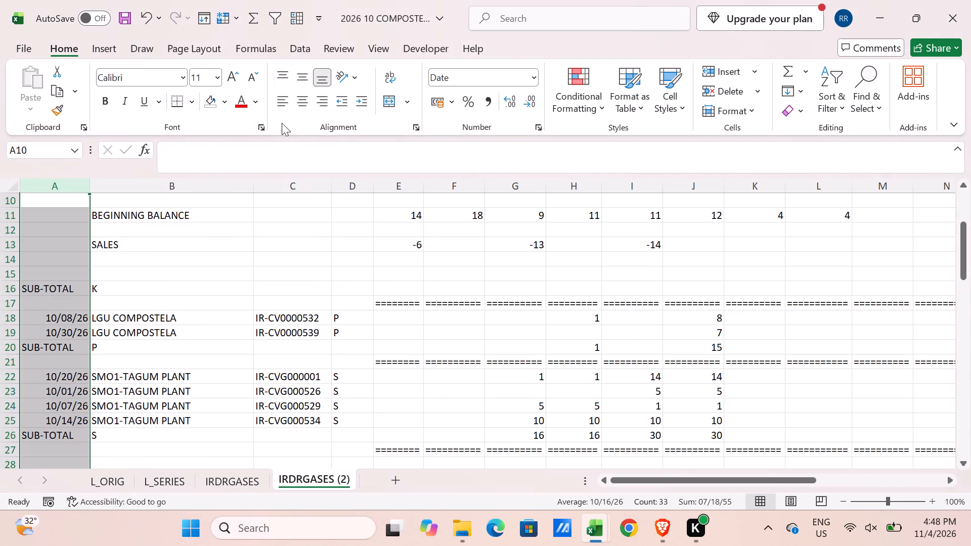
{"action": "left_click_drag", "start_coordinate": [283, 100], "coordinate": [283, 106]}
{"action": "left_click_drag", "start_coordinate": [92, 185], "coordinate": [71, 185]}
Delete the status column D and all the quantity columns after it from the copied IRDRGASES sheet.
{"action": "left_click_drag", "start_coordinate": [334, 185], "coordinate": [666, 167]}
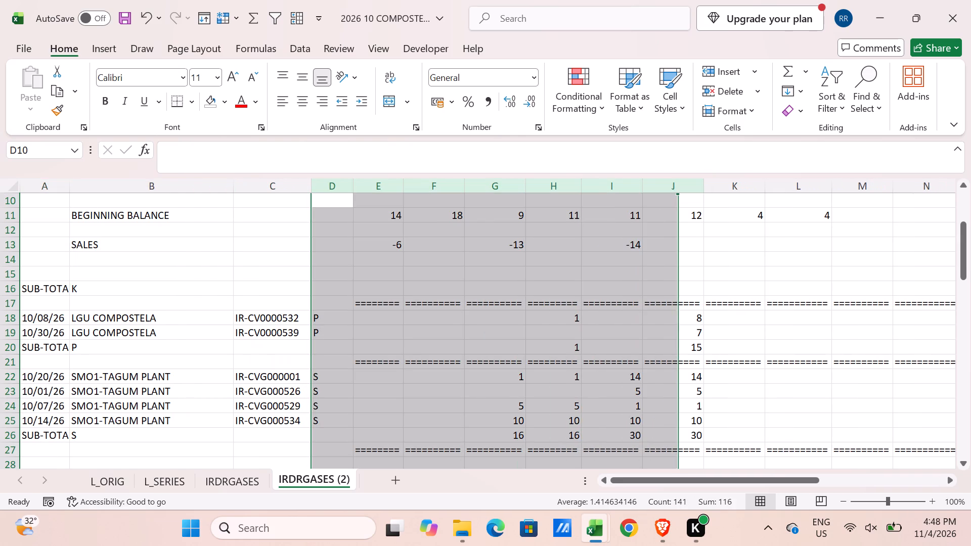
{"action": "key", "text": "ctrl+minus"}
{"action": "key", "text": "ctrl+minus"}
{"action": "key", "text": "ctrl+minus"}
{"action": "key", "text": "ctrl+minus"}
{"action": "key", "text": "ctrl+minus"}
{"action": "key", "text": "ctrl+minus"}
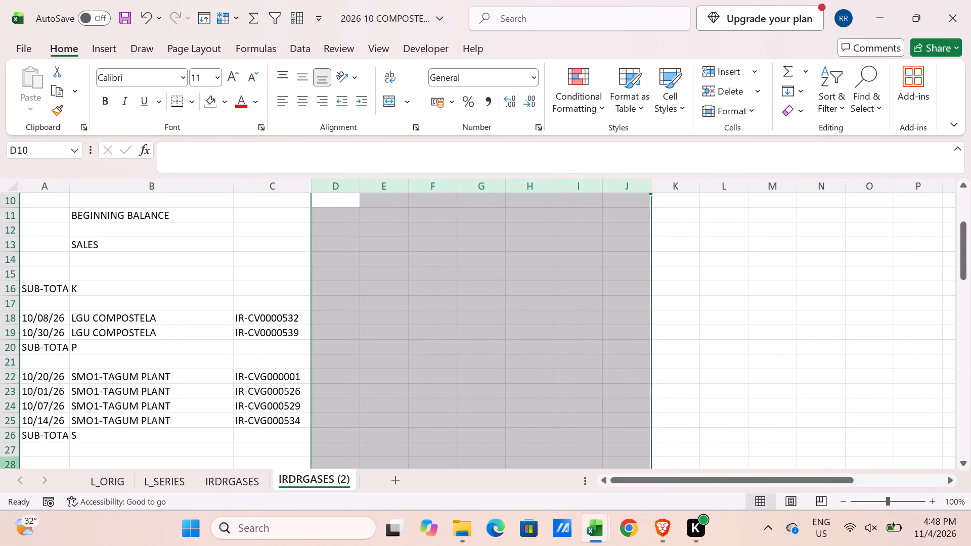
Delete rows 1 to 16 of the copied IRDRGASES sheet, from the report heading through SUB-TOTAL K.
{"action": "scroll", "coordinate": [4, 464], "scroll_direction": "up", "scroll_amount": 6}
{"action": "scroll", "coordinate": [0, 355], "scroll_direction": "down", "scroll_amount": 4}
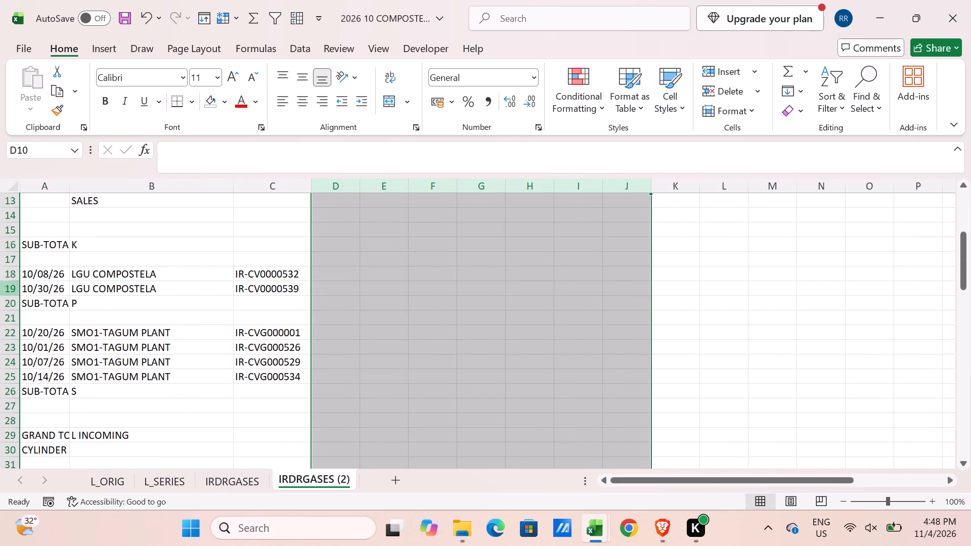
{"action": "left_click", "coordinate": [9, 303]}
{"action": "scroll", "coordinate": [0, 263], "scroll_direction": "up", "scroll_amount": 4}
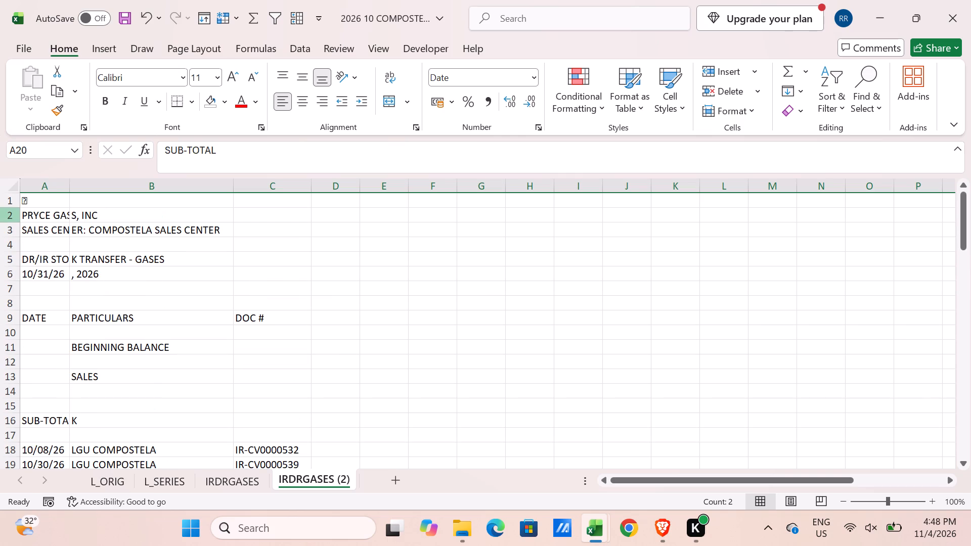
{"action": "left_click_drag", "start_coordinate": [14, 202], "coordinate": [24, 414]}
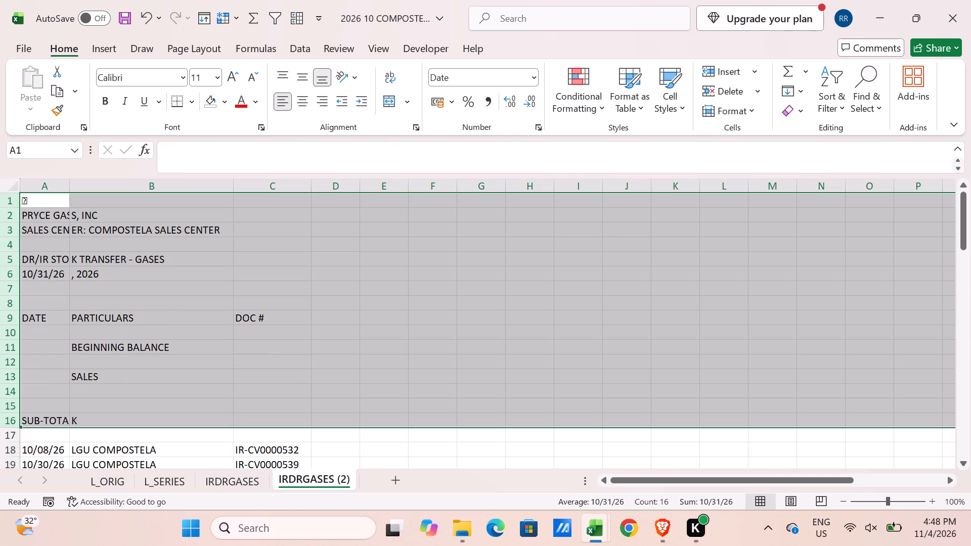
{"action": "key", "text": "ctrl+minus"}
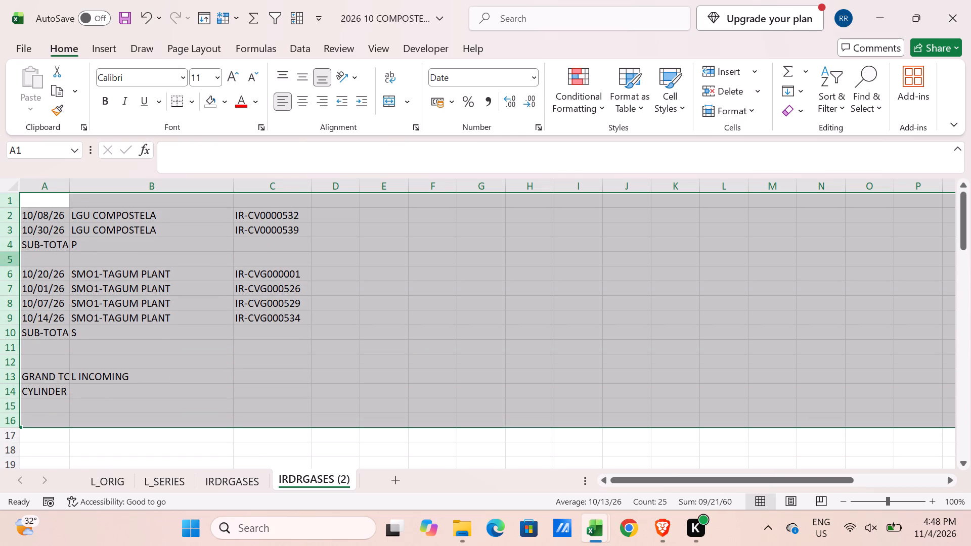
Delete the SUB-TOTAL P rows 4 to 5 and the incoming subtotal and grand total block in rows 8 to 21.
{"action": "left_click_drag", "start_coordinate": [16, 248], "coordinate": [17, 257]}
{"action": "key", "text": "ctrl+minus"}
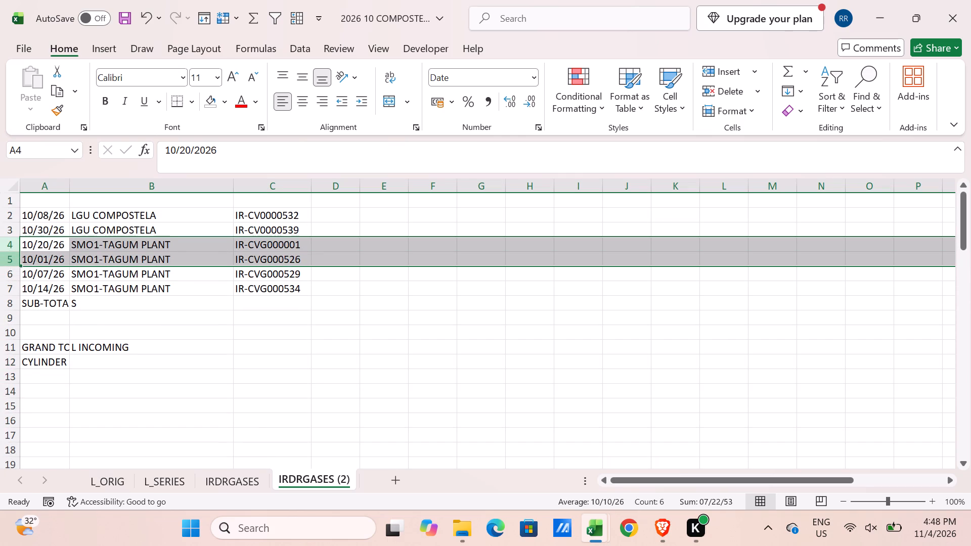
{"action": "left_click_drag", "start_coordinate": [13, 302], "coordinate": [18, 411]}
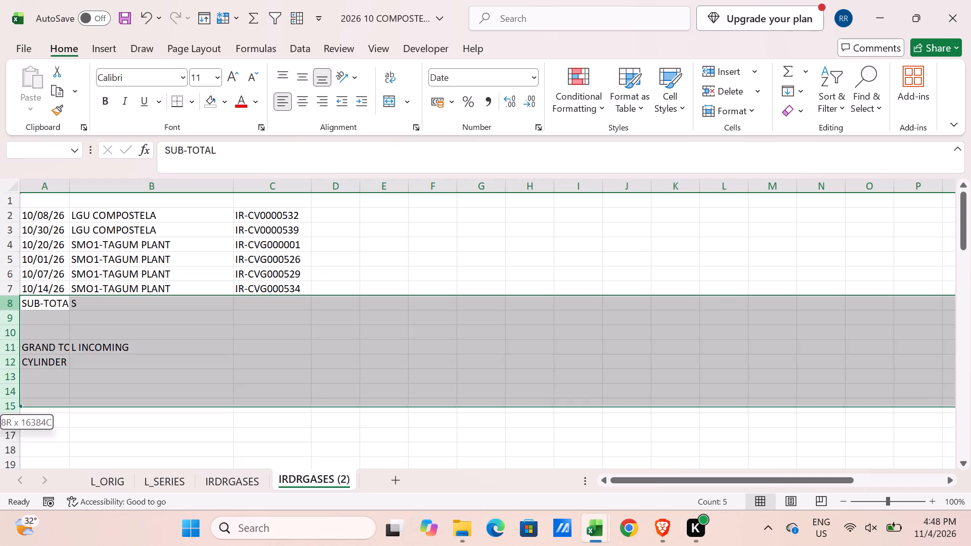
{"action": "left_click_drag", "start_coordinate": [18, 411], "coordinate": [40, 384]}
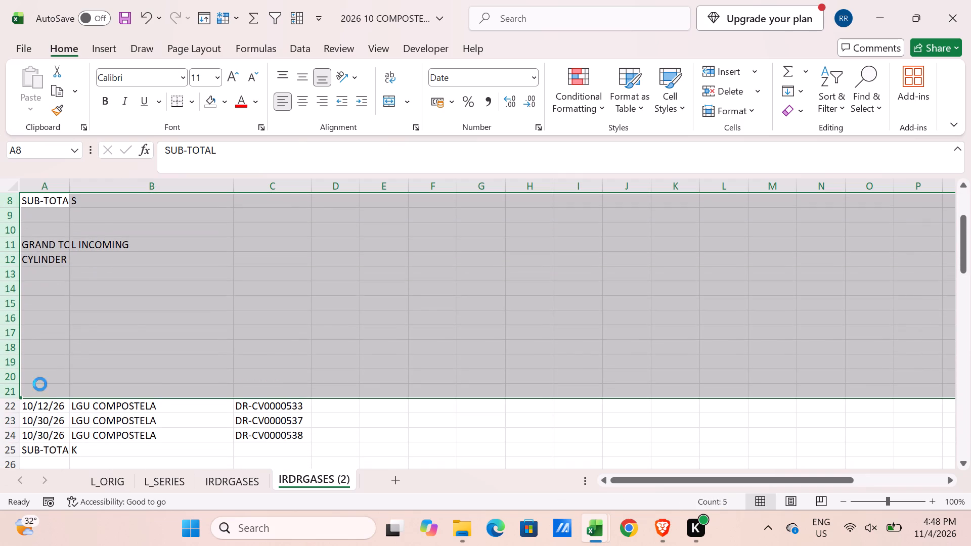
{"action": "key", "text": "ctrl+minus"}
Delete the outgoing SUB-TOTAL K rows 11 to 12 and the SUB-TOTAL P rows 12 to 13 from the copied IRDRGASES sheet.
{"action": "left_click_drag", "start_coordinate": [15, 246], "coordinate": [15, 256]}
{"action": "key", "text": "ctrl+minus"}
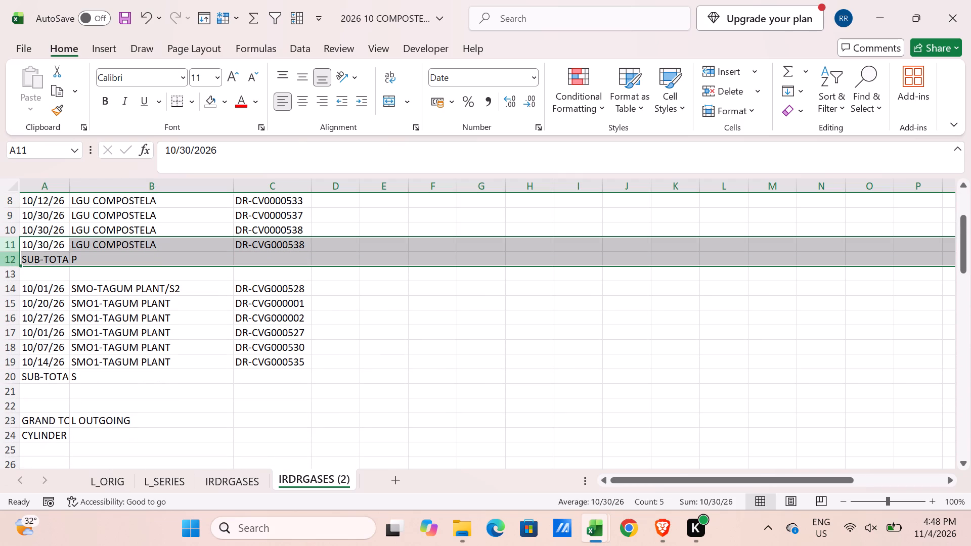
{"action": "left_click_drag", "start_coordinate": [15, 256], "coordinate": [18, 270]}
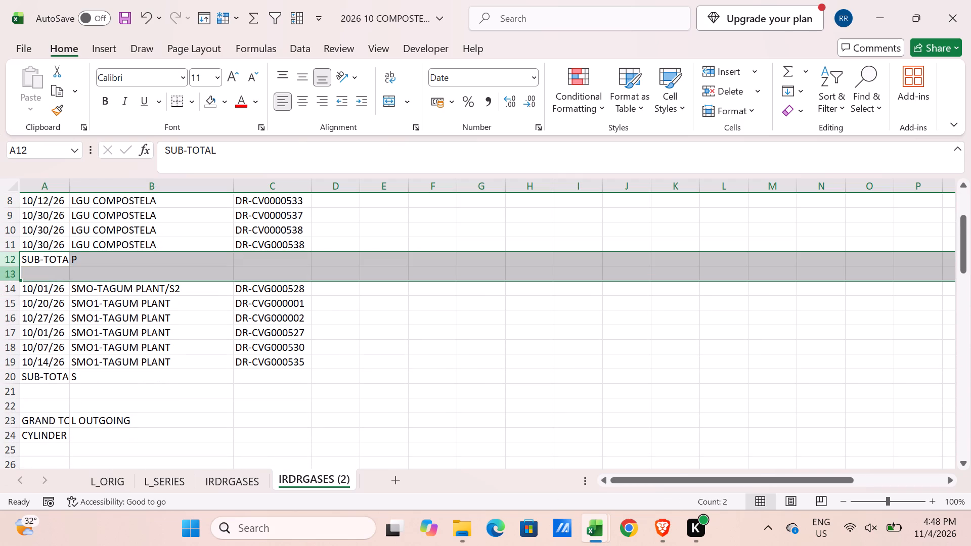
{"action": "key", "text": "ctrl+minus"}
Delete everything from row 18 down on IRDRGASES (2): outgoing SUB-TOTAL S, the grand total, and the CONVERSION through DIFFERENCE rows.
{"action": "scroll", "coordinate": [90, 284], "scroll_direction": "down", "scroll_amount": 2}
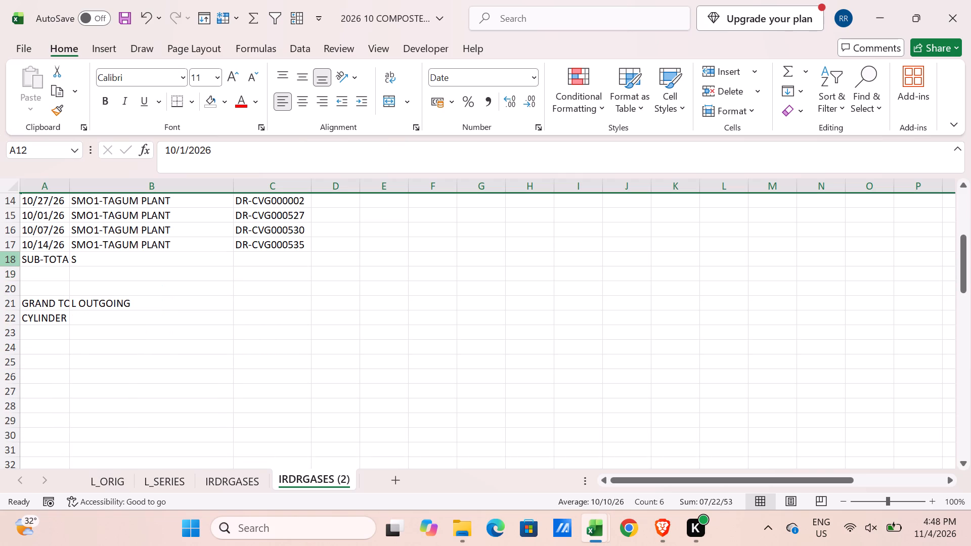
{"action": "left_click_drag", "start_coordinate": [10, 259], "coordinate": [19, 467]}
{"action": "key", "text": "ctrl+minus"}
{"action": "key", "text": "ctrl+minus"}
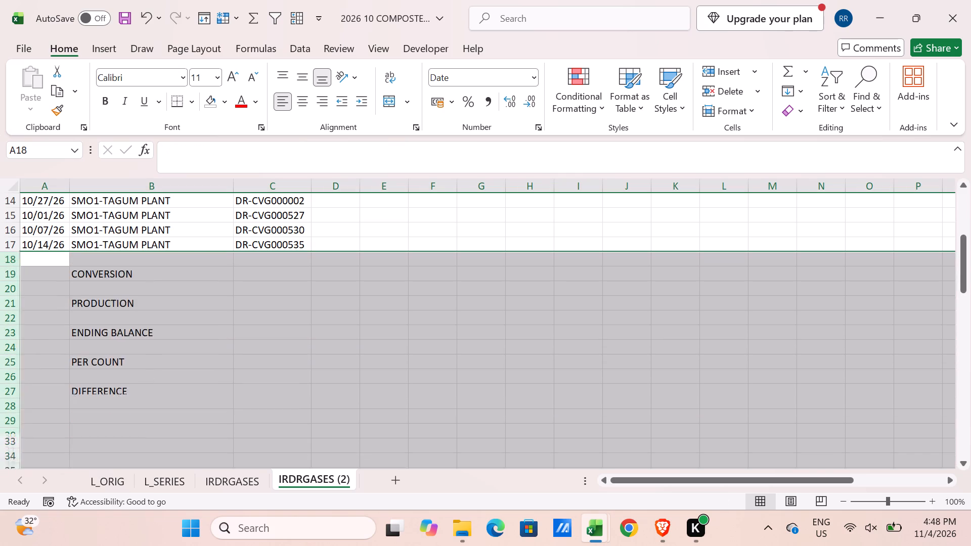
{"action": "key", "text": "ctrl+minus"}
{"action": "key", "text": "ctrl+minus"}
Copy the transaction list A2:C17 from IRDRGASES (2) and paste it as values into L_SERIES starting at A32.
{"action": "scroll", "coordinate": [0, 438], "scroll_direction": "up", "scroll_amount": 10}
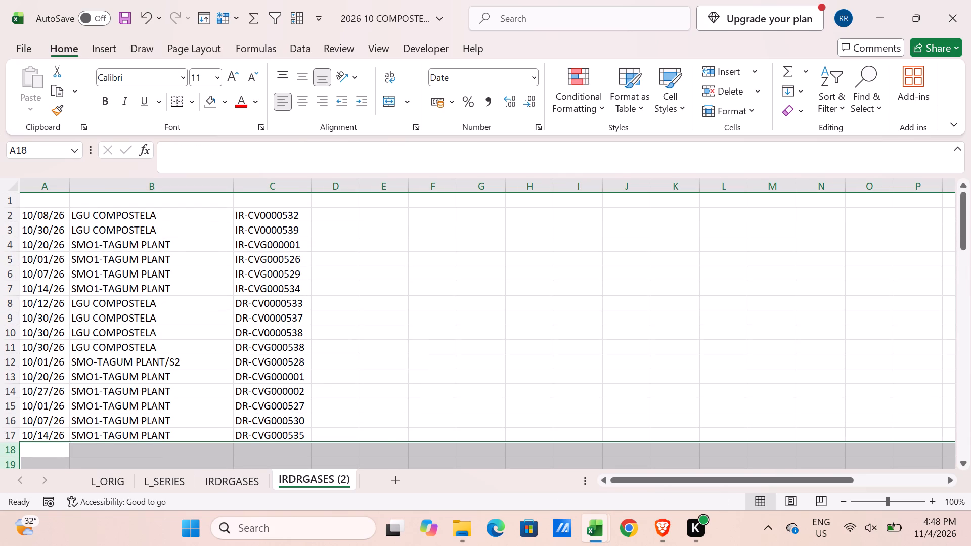
{"action": "left_click", "coordinate": [59, 217]}
{"action": "scroll", "coordinate": [154, 301], "scroll_direction": "down", "scroll_amount": 4}
{"action": "left_click", "coordinate": [286, 257], "text": "shift"}
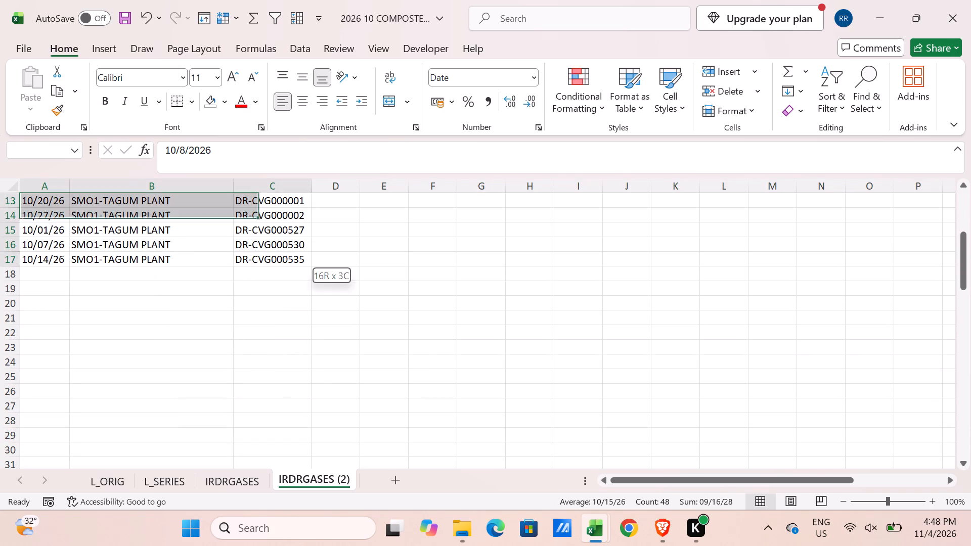
{"action": "key", "text": "ctrl+c"}
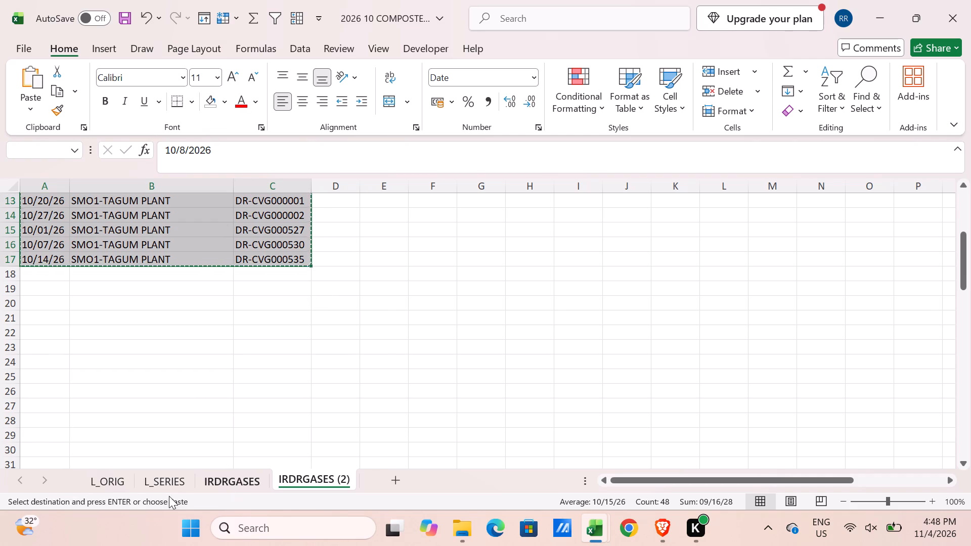
{"action": "left_click", "coordinate": [152, 483]}
{"action": "scroll", "coordinate": [95, 367], "scroll_direction": "down", "scroll_amount": 5}
{"action": "left_click", "coordinate": [41, 354]}
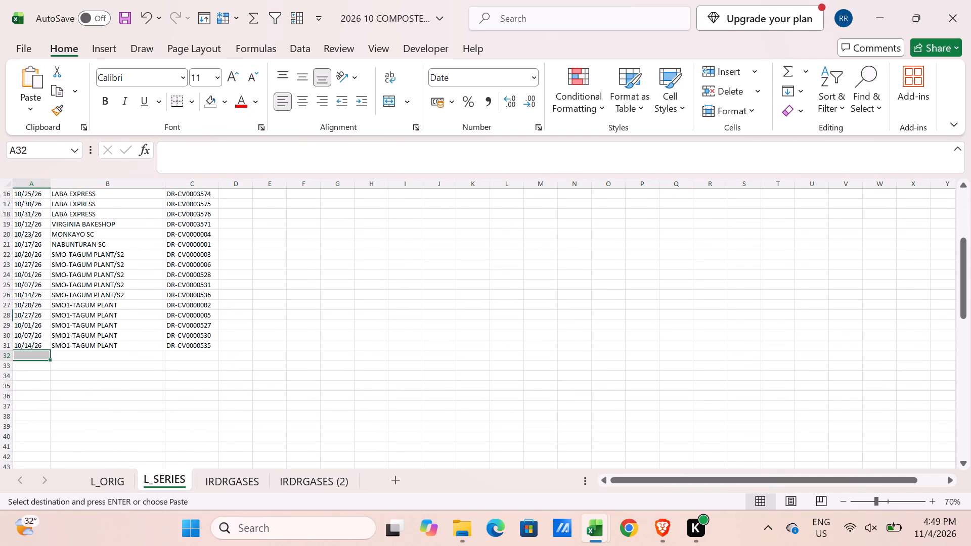
{"action": "key", "text": "alt+e"}
{"action": "type", "text": "SV"}
{"action": "key", "text": "Return"}
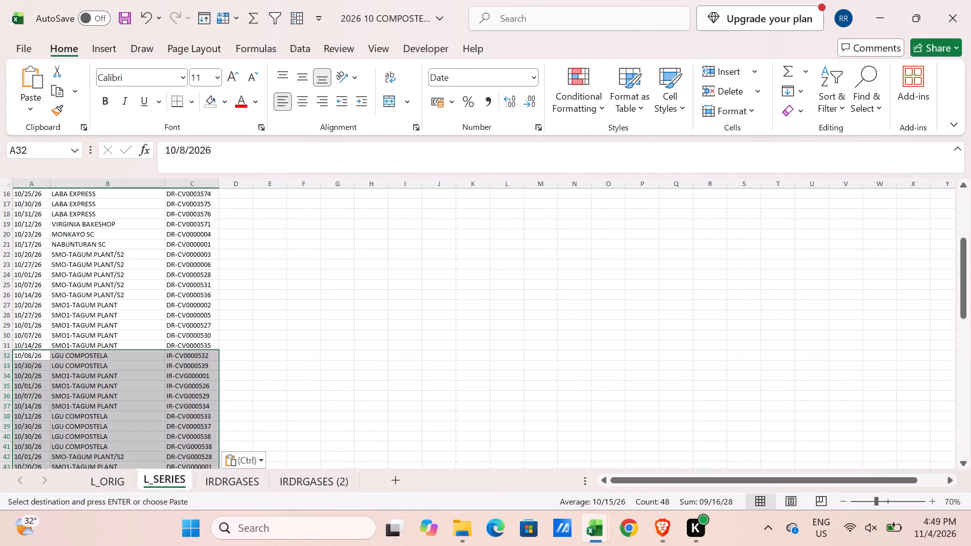
{"action": "key", "text": "Escape"}
Fill the pasted gas transactions A32:C47 on L_SERIES with light green.
{"action": "scroll", "coordinate": [174, 307], "scroll_direction": "down", "scroll_amount": 4}
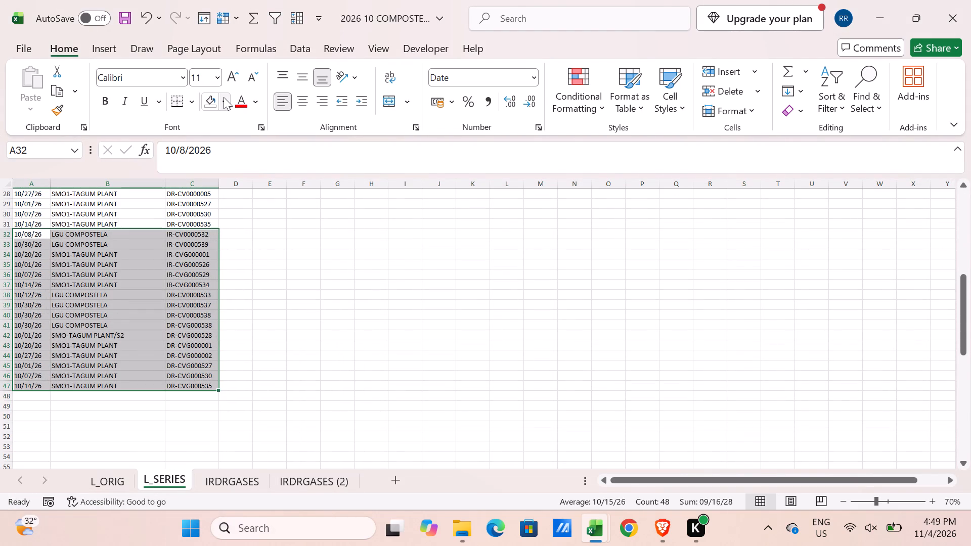
{"action": "left_click", "coordinate": [224, 97]}
{"action": "left_click", "coordinate": [402, 203]}
Enter =RIGHT(C9,6) in D9 of L_SERIES and fill the formula down to D47.
{"action": "scroll", "coordinate": [362, 258], "scroll_direction": "up", "scroll_amount": 5}
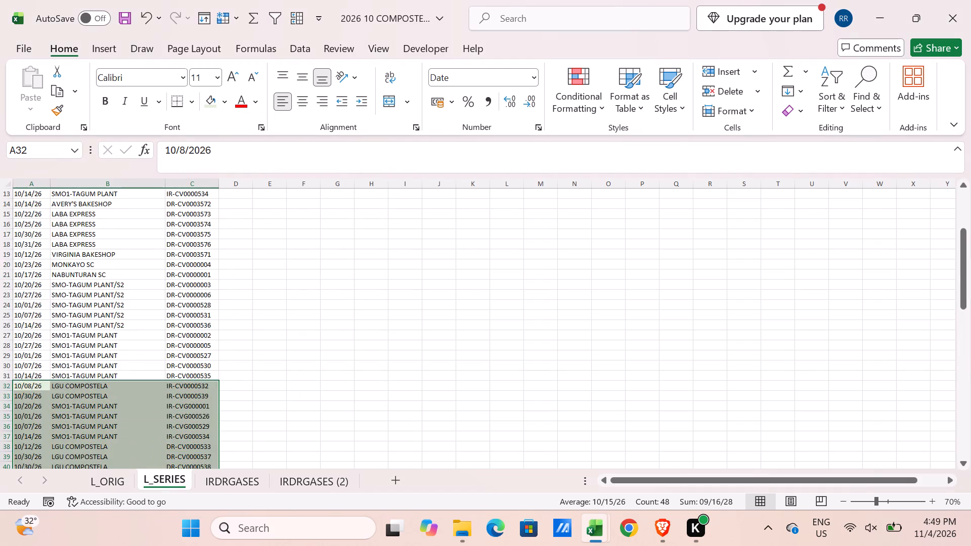
{"action": "scroll", "coordinate": [254, 241], "scroll_direction": "up", "scroll_amount": 3}
{"action": "left_click", "coordinate": [230, 244]}
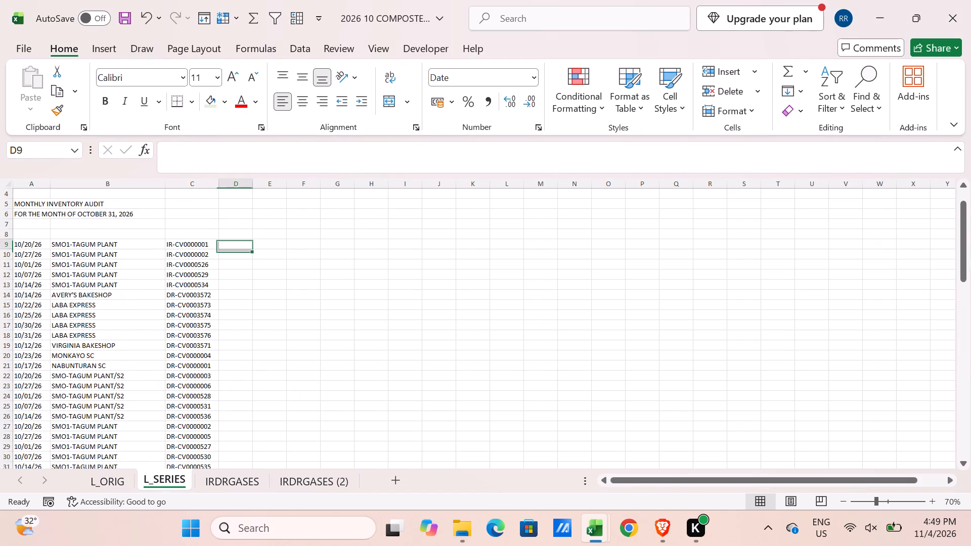
{"action": "type", "text": "=RIGHT"}
{"action": "type", "text": "(C"}
{"action": "key", "text": "9"}
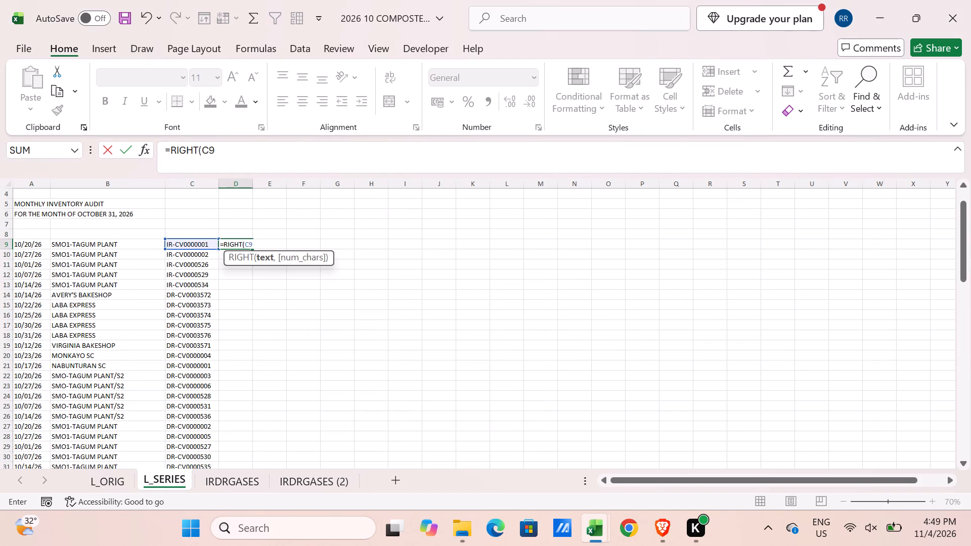
{"action": "type", "text": ",6"}
{"action": "key", "text": "Return"}
{"action": "left_click", "coordinate": [230, 244]}
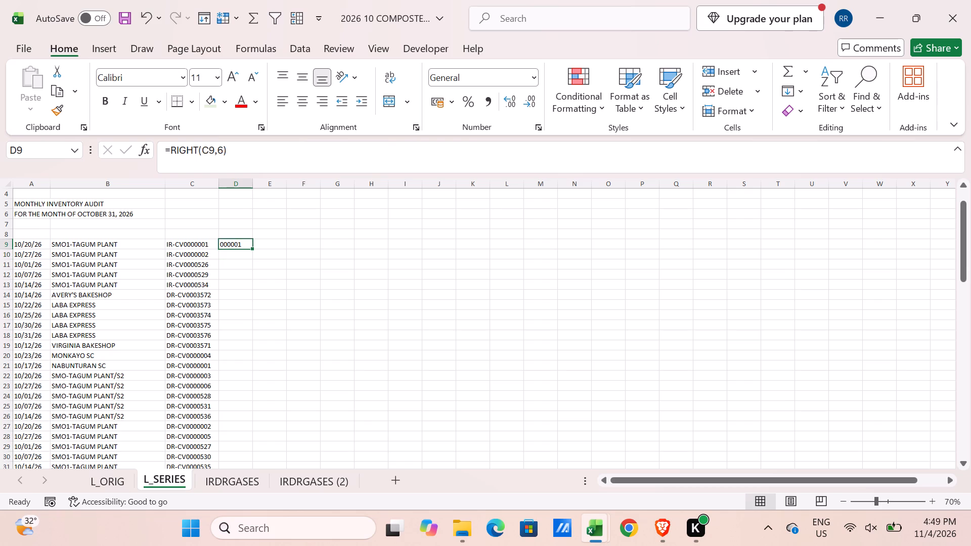
{"action": "left_click_drag", "start_coordinate": [251, 247], "coordinate": [254, 506]}
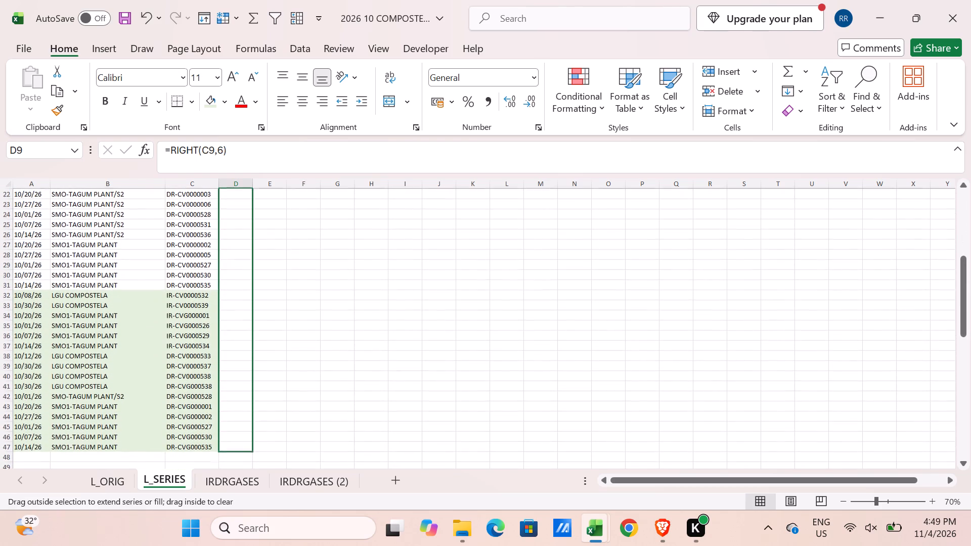
{"action": "left_click_drag", "start_coordinate": [254, 506], "coordinate": [227, 452]}
Review the incoming and outgoing transactions on L_ORIG alongside the extracted numbers in column D of L_SERIES.
{"action": "scroll", "coordinate": [181, 471], "scroll_direction": "up", "scroll_amount": 4}
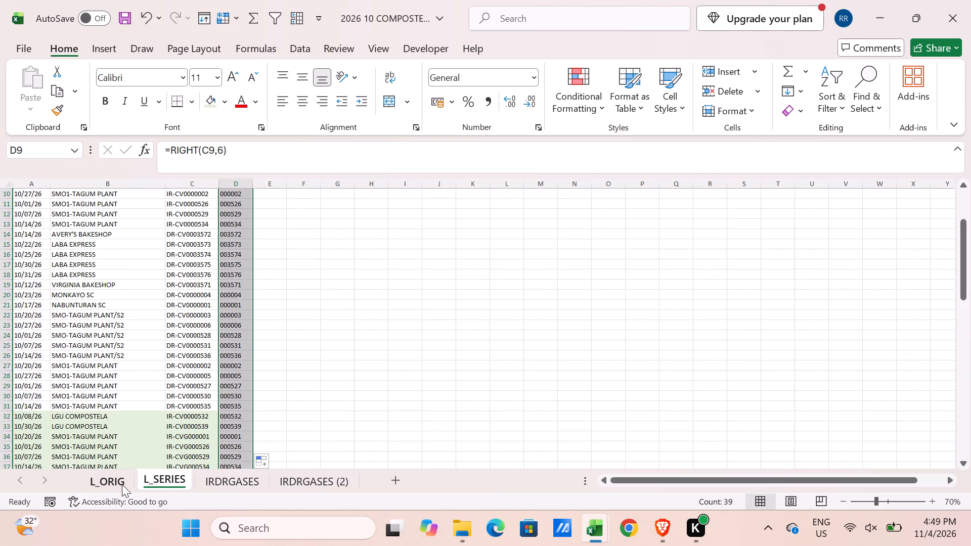
{"action": "scroll", "coordinate": [99, 464], "scroll_direction": "up", "scroll_amount": 3}
{"action": "left_click", "coordinate": [99, 482]}
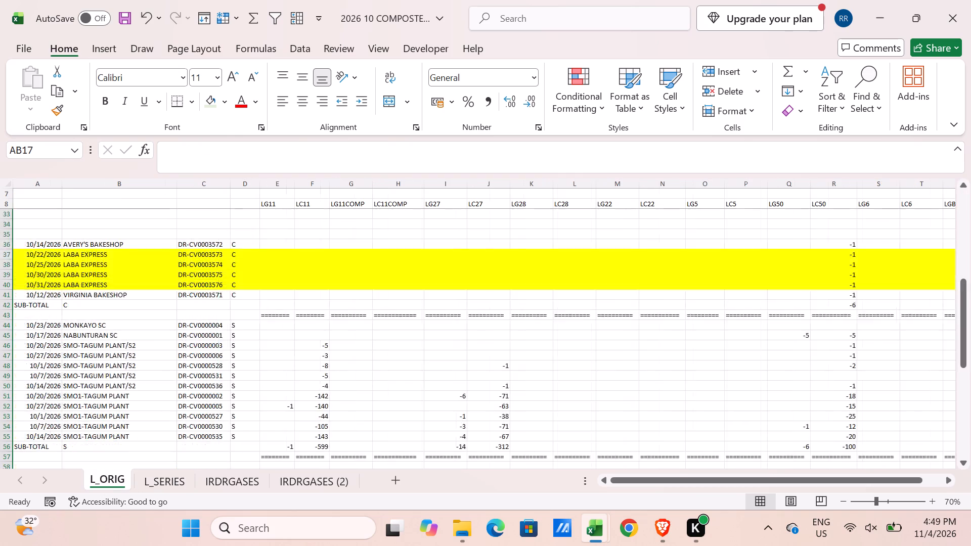
{"action": "scroll", "coordinate": [185, 437], "scroll_direction": "up", "scroll_amount": 11}
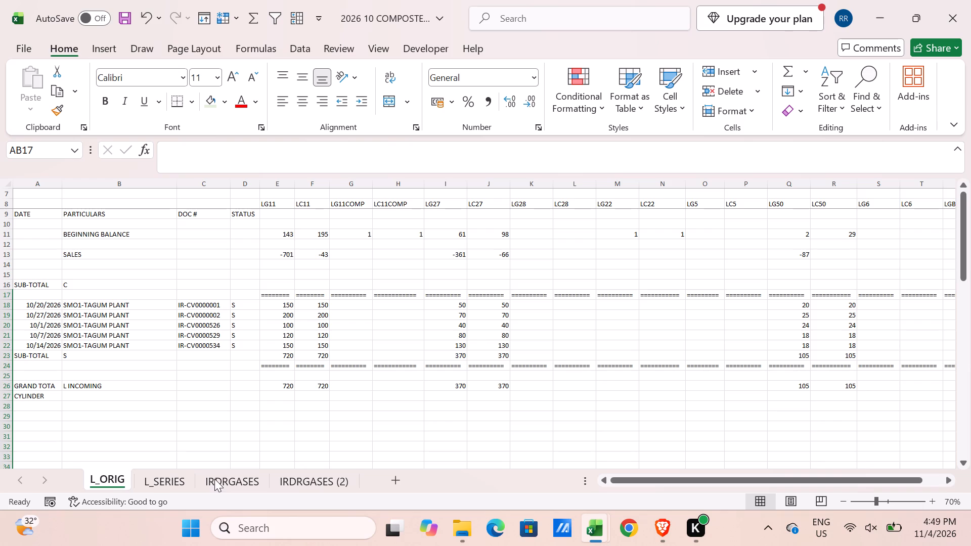
{"action": "left_click", "coordinate": [163, 482]}
{"action": "scroll", "coordinate": [214, 357], "scroll_direction": "down", "scroll_amount": 2}
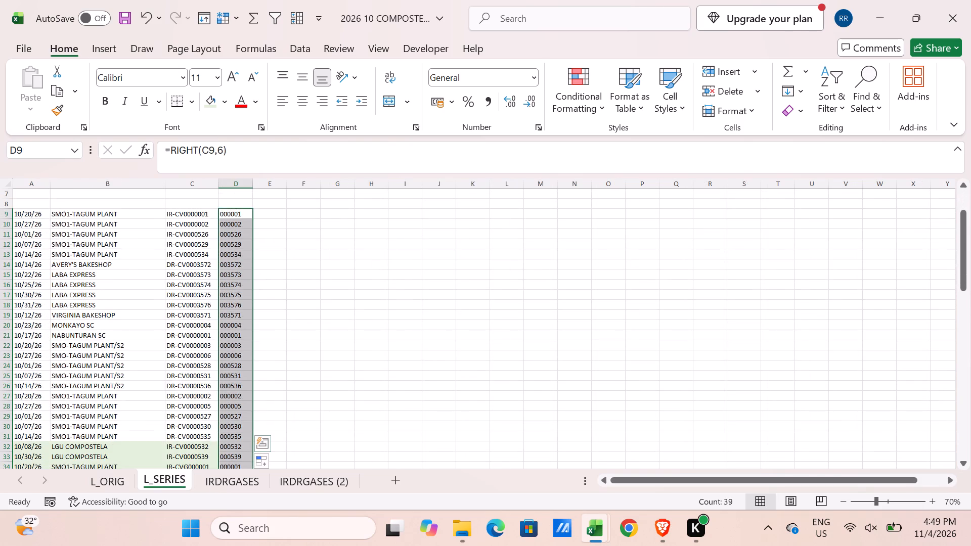
{"action": "scroll", "coordinate": [214, 357], "scroll_direction": "down", "scroll_amount": 8}
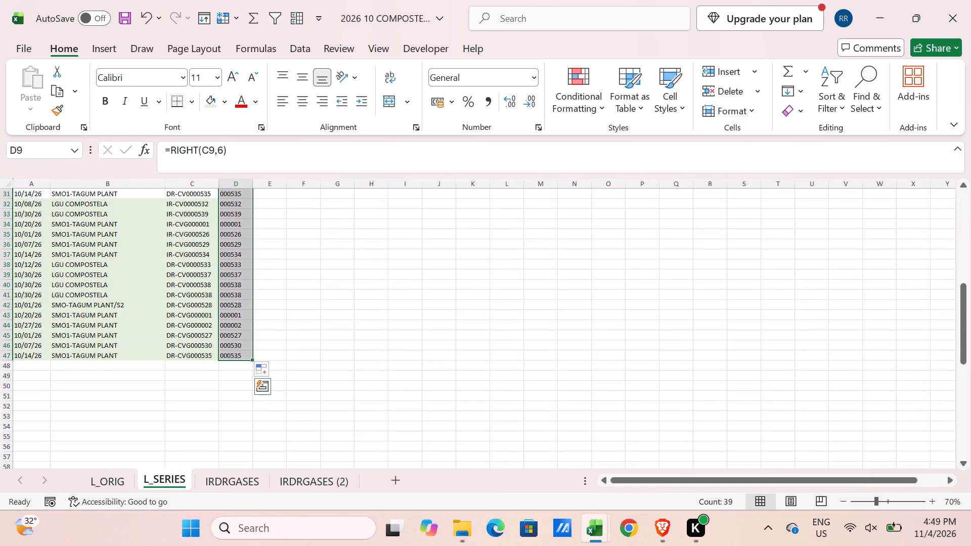
Sort rows 9 to 47 of L_SERIES in ascending order by the six-digit number in column D.
{"action": "key", "text": "shift+space"}
{"action": "key", "text": "alt+a"}
{"action": "type", "text": "SA"}
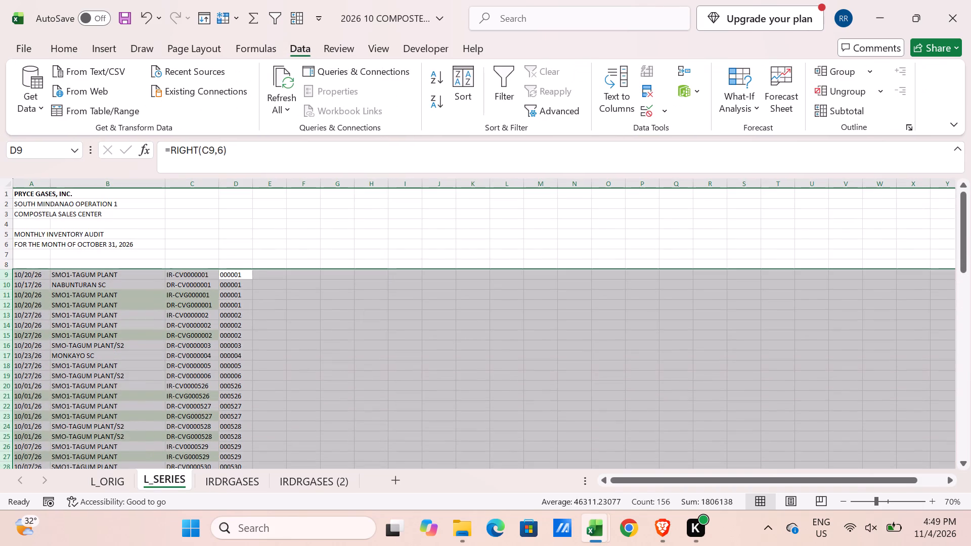
{"action": "left_click", "coordinate": [180, 314]}
Insert two blank rows above row 20 of L_SERIES, between the 000006 and 000526 number series.
{"action": "scroll", "coordinate": [179, 320], "scroll_direction": "down", "scroll_amount": 2}
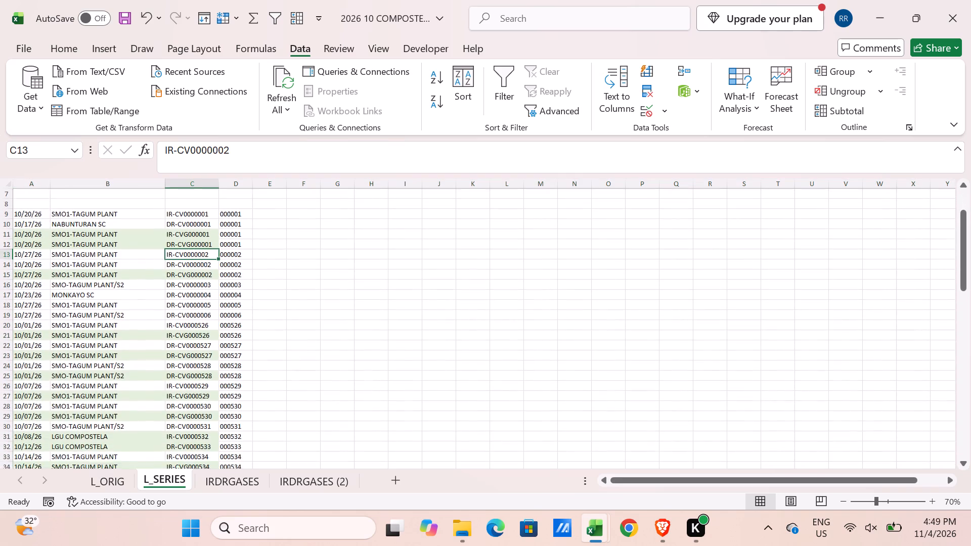
{"action": "scroll", "coordinate": [179, 320], "scroll_direction": "down", "scroll_amount": 1}
{"action": "left_click", "coordinate": [236, 293]}
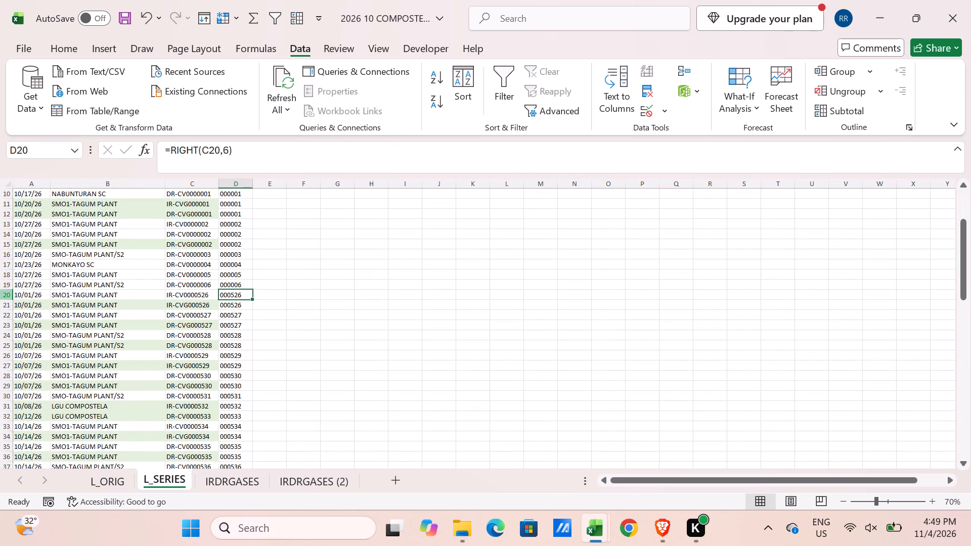
{"action": "left_click", "coordinate": [5, 294]}
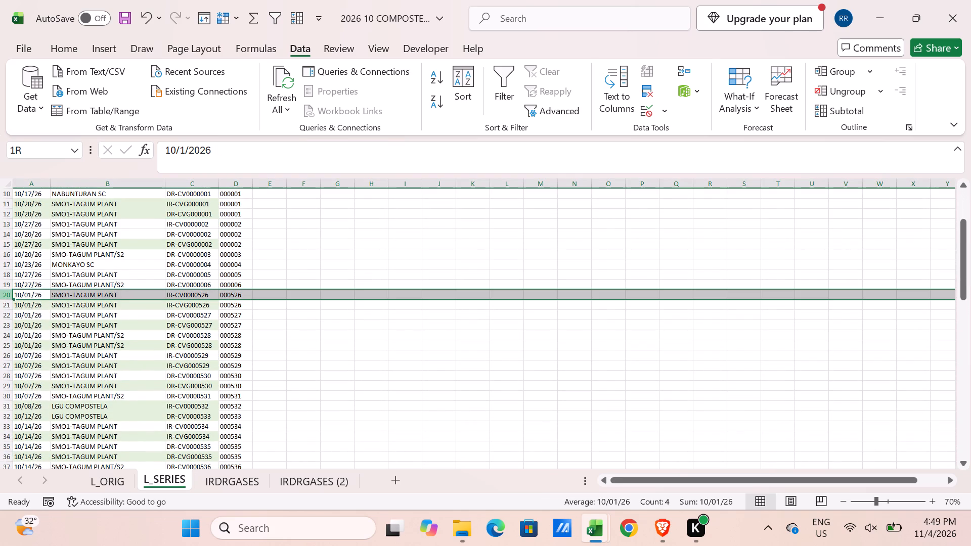
{"action": "key", "text": "ctrl+shift+equal"}
{"action": "key", "text": "ctrl+shift+equal"}
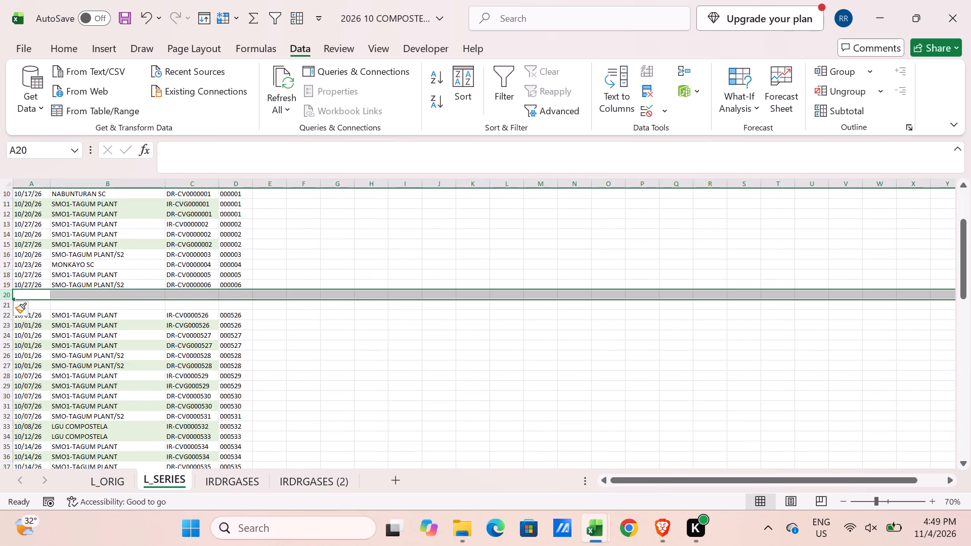
Fill the RIGHT formula from D19 down through the two blank rows to D21.
{"action": "left_click", "coordinate": [233, 281]}
{"action": "left_click_drag", "start_coordinate": [252, 288], "coordinate": [253, 308]}
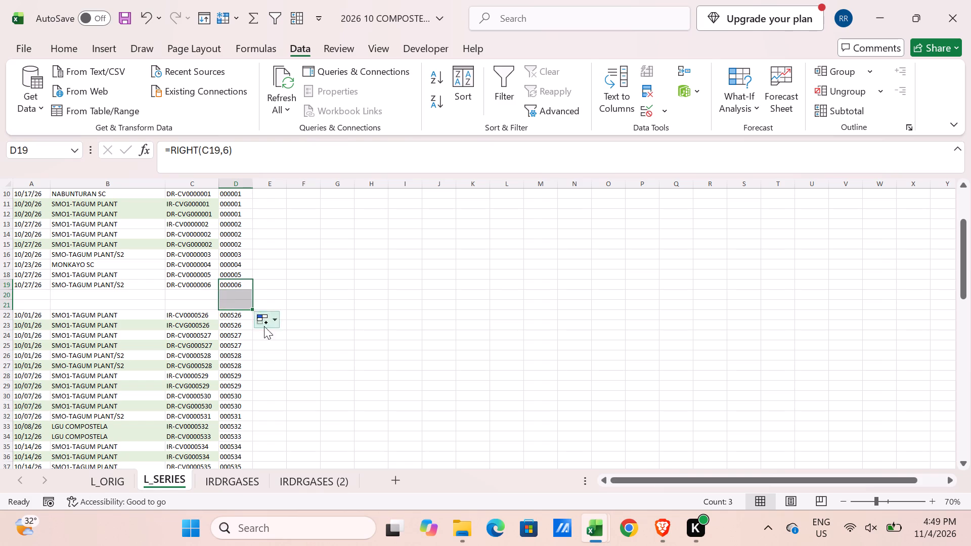
Switch to the 09 LPG_Population_Analysis_September_2026_SMO1_Davao workbook, unhide columns C:D on the Compostela sheet and expand all its grouped rows.
{"action": "left_click", "coordinate": [595, 529]}
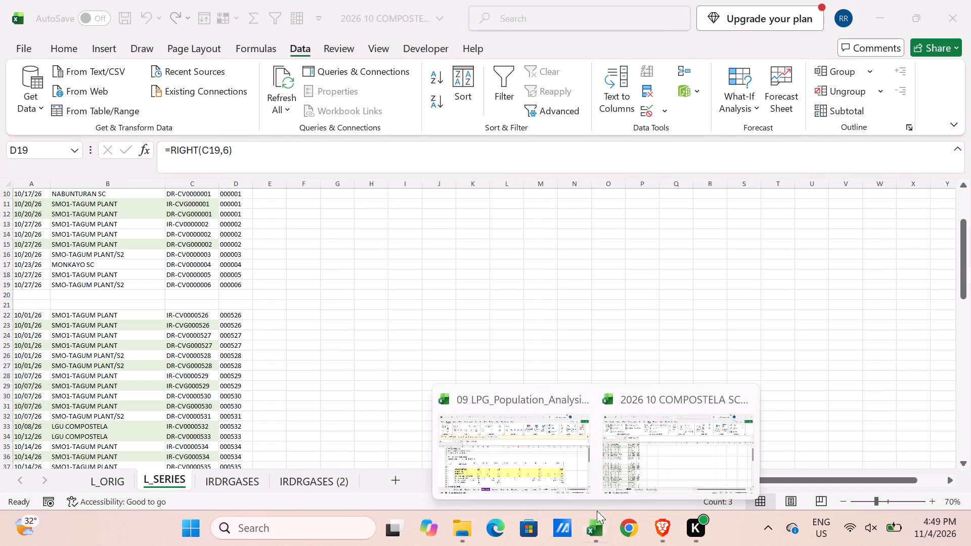
{"action": "left_click", "coordinate": [535, 445]}
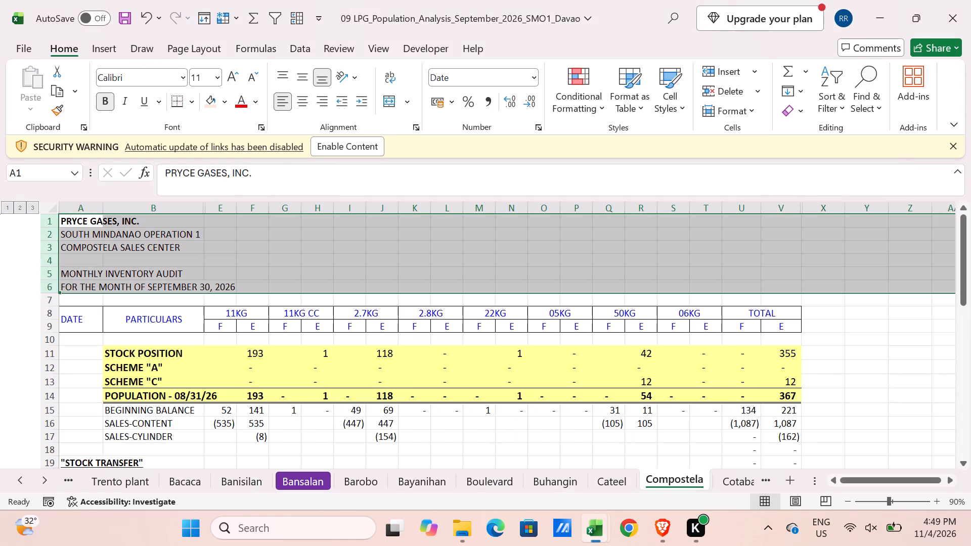
{"action": "left_click_drag", "start_coordinate": [193, 204], "coordinate": [209, 207]}
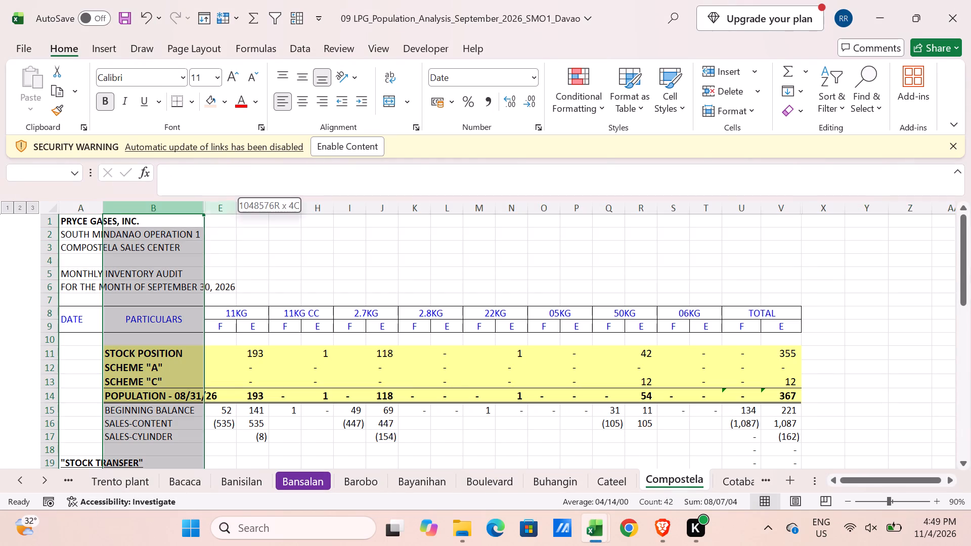
{"action": "left_click_drag", "start_coordinate": [209, 207], "coordinate": [215, 207]}
{"action": "right_click", "coordinate": [215, 207]}
{"action": "left_click", "coordinate": [304, 494]}
{"action": "left_click", "coordinate": [67, 387]}
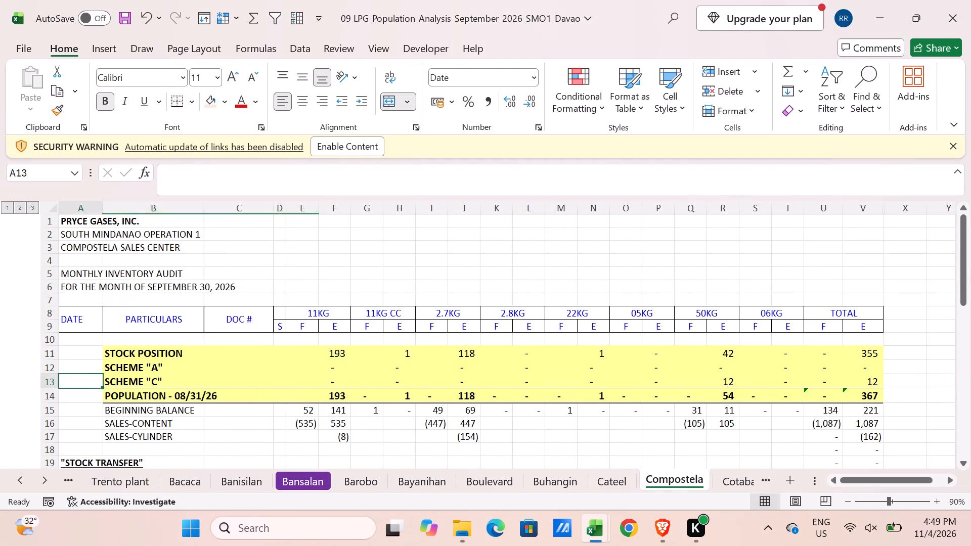
{"action": "left_click", "coordinate": [28, 207]}
{"action": "scroll", "coordinate": [173, 333], "scroll_direction": "down", "scroll_amount": 4}
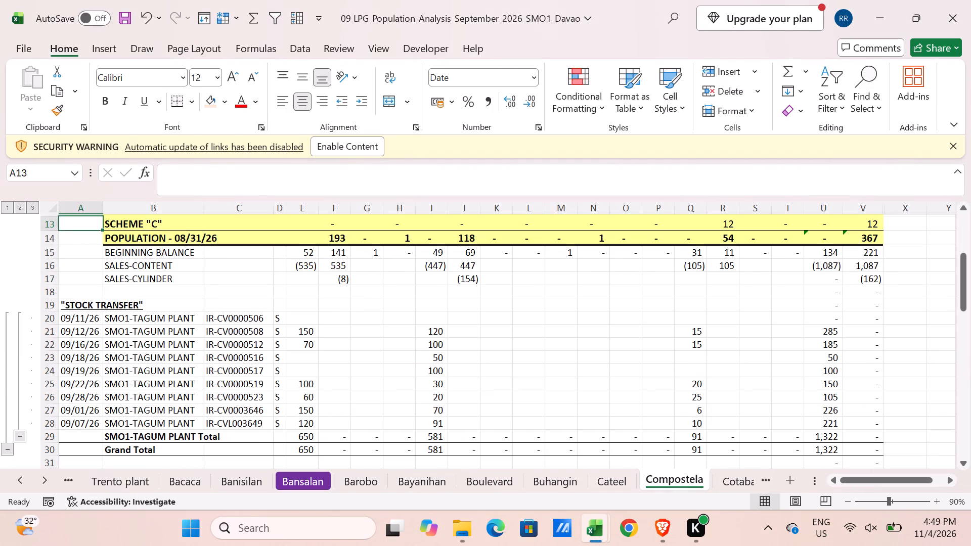
Find document 525 on the September Compostela sheet and copy its date, particulars and document number as values into A21:C21 of L_SERIES.
{"action": "left_click", "coordinate": [215, 386]}
{"action": "key", "text": "ctrl+f"}
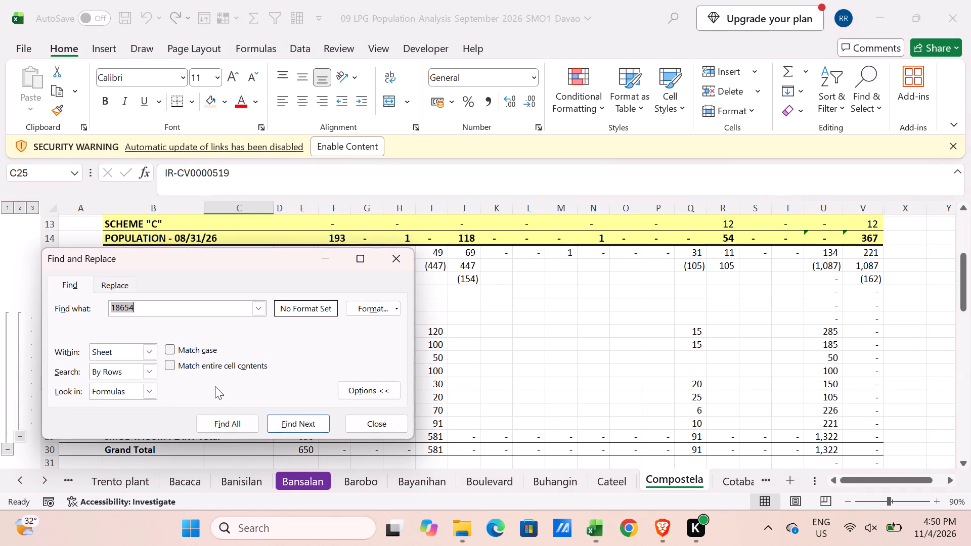
{"action": "type", "text": "525"}
{"action": "key", "text": "Return"}
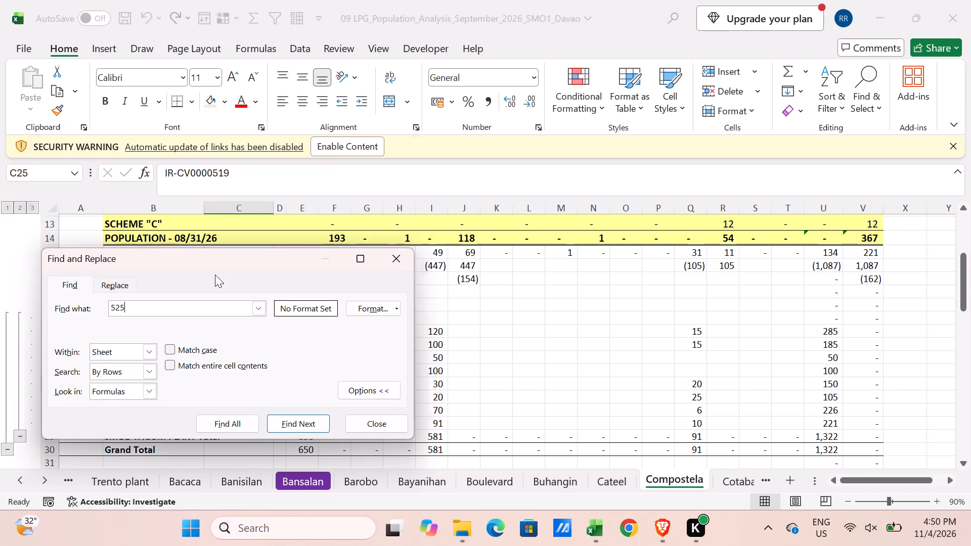
{"action": "key", "text": "Escape"}
{"action": "key", "text": "Left"}
{"action": "key", "text": "Left"}
{"action": "key", "text": "Left"}
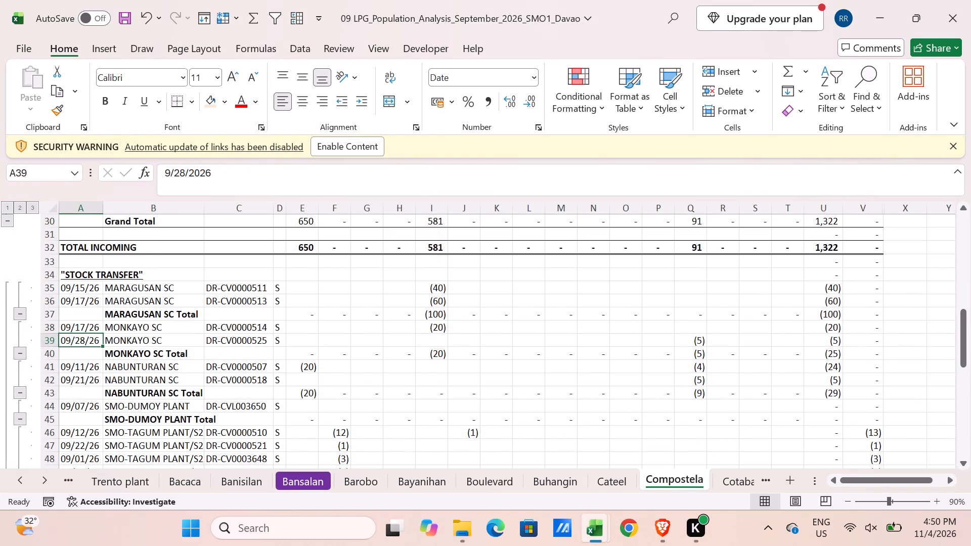
{"action": "key", "text": "shift+Right"}
{"action": "key", "text": "shift+Right"}
{"action": "key", "text": "ctrl+c"}
{"action": "key", "text": "alt+Tab"}
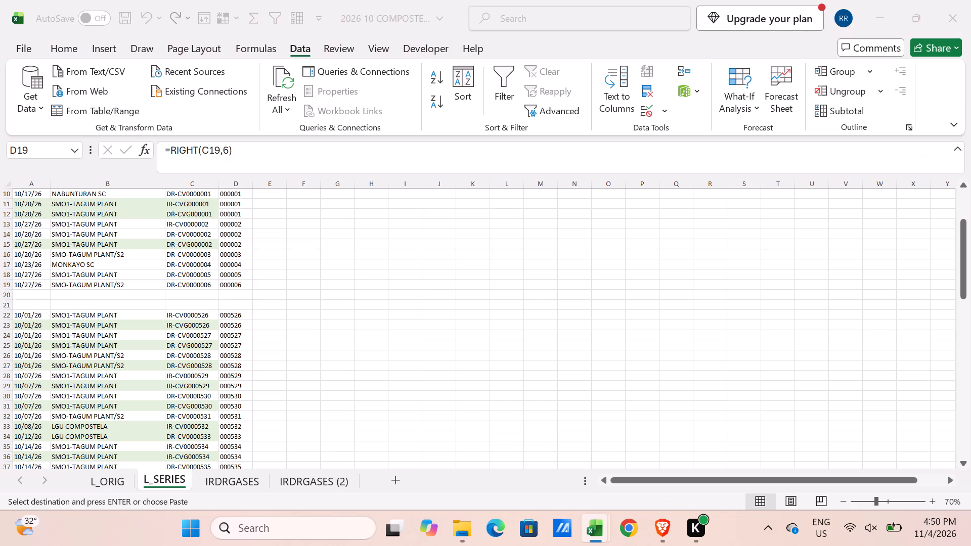
{"action": "left_click", "coordinate": [26, 303]}
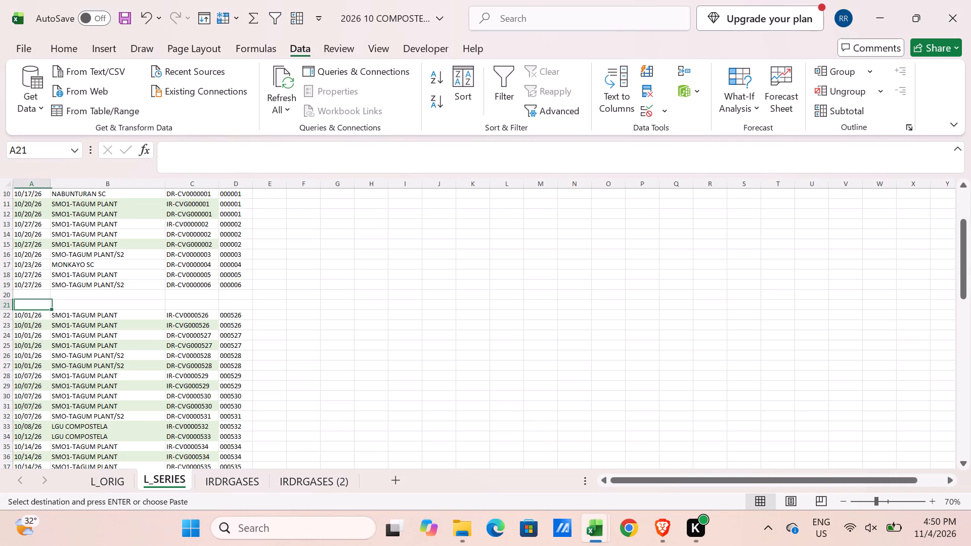
{"action": "key", "text": "alt+e"}
{"action": "type", "text": "SV"}
{"action": "key", "text": "Return"}
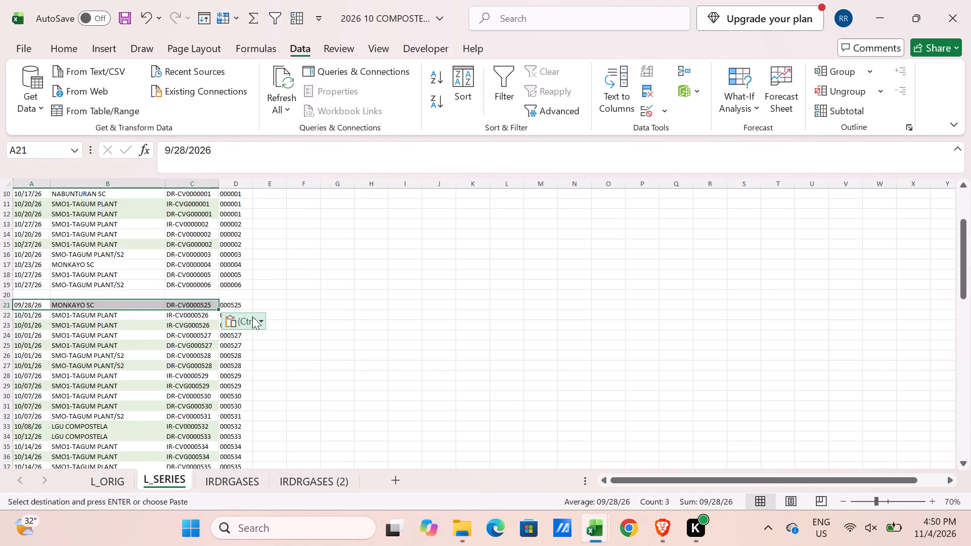
Fill the September row A21:D21 in L_SERIES with yellow.
{"action": "left_click", "coordinate": [243, 306], "text": "shift"}
{"action": "left_click", "coordinate": [70, 48]}
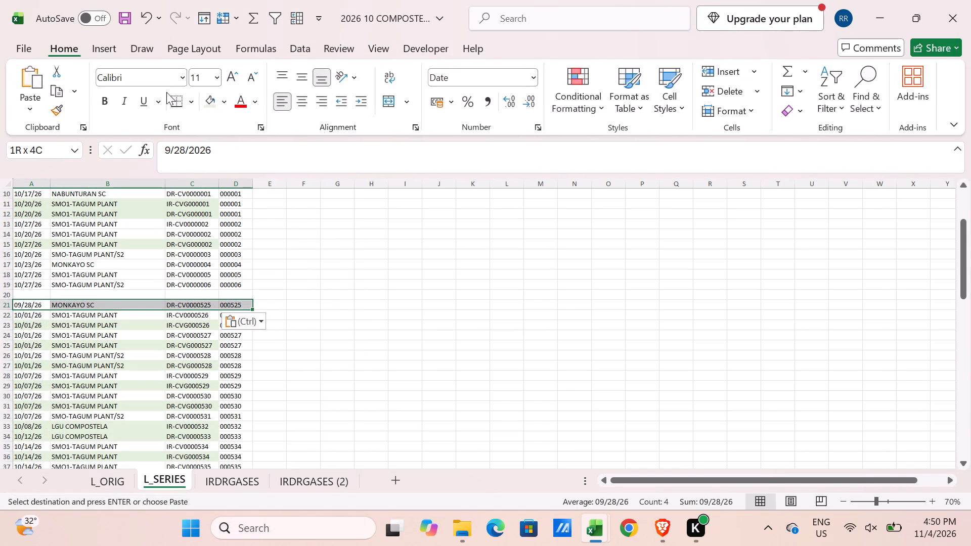
{"action": "left_click", "coordinate": [224, 107]}
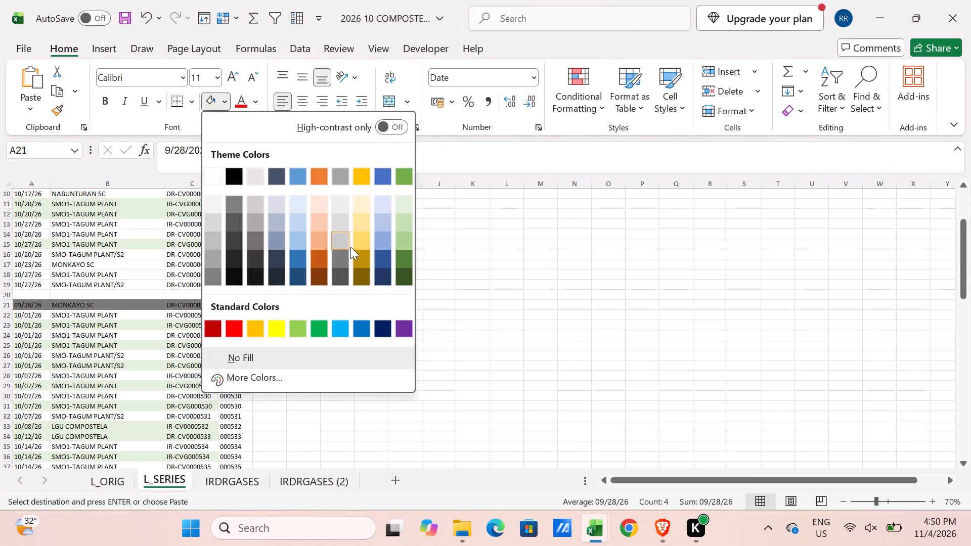
{"action": "left_click", "coordinate": [279, 323]}
Insert two blank rows above row 44 of L_SERIES, between the 000539 and 003571 number series.
{"action": "scroll", "coordinate": [180, 310], "scroll_direction": "down", "scroll_amount": 2}
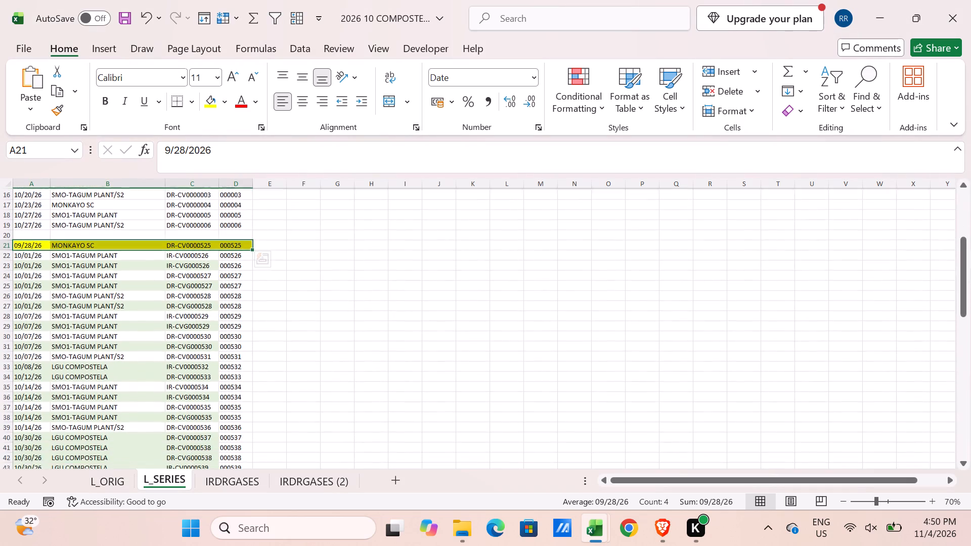
{"action": "scroll", "coordinate": [144, 314], "scroll_direction": "down", "scroll_amount": 2}
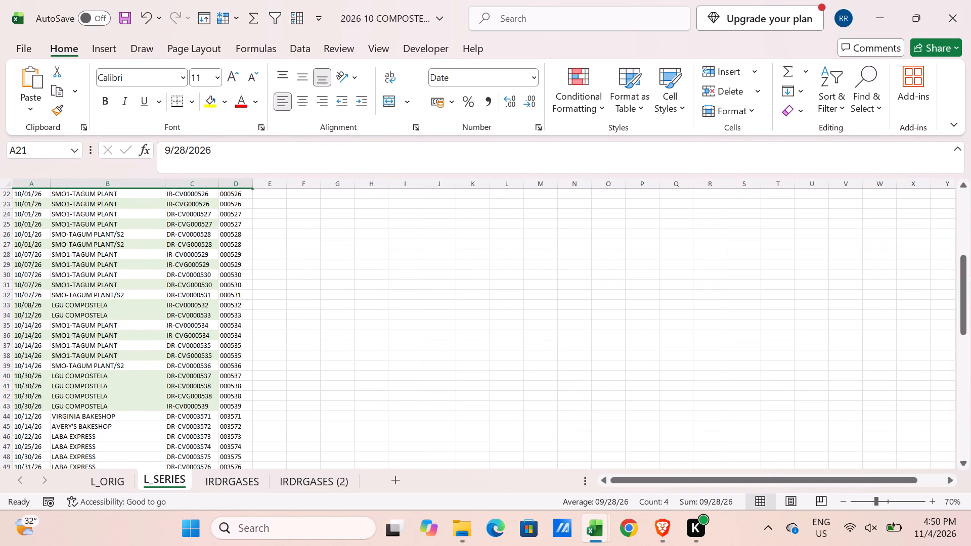
{"action": "left_click", "coordinate": [228, 344]}
{"action": "scroll", "coordinate": [195, 353], "scroll_direction": "down", "scroll_amount": 2}
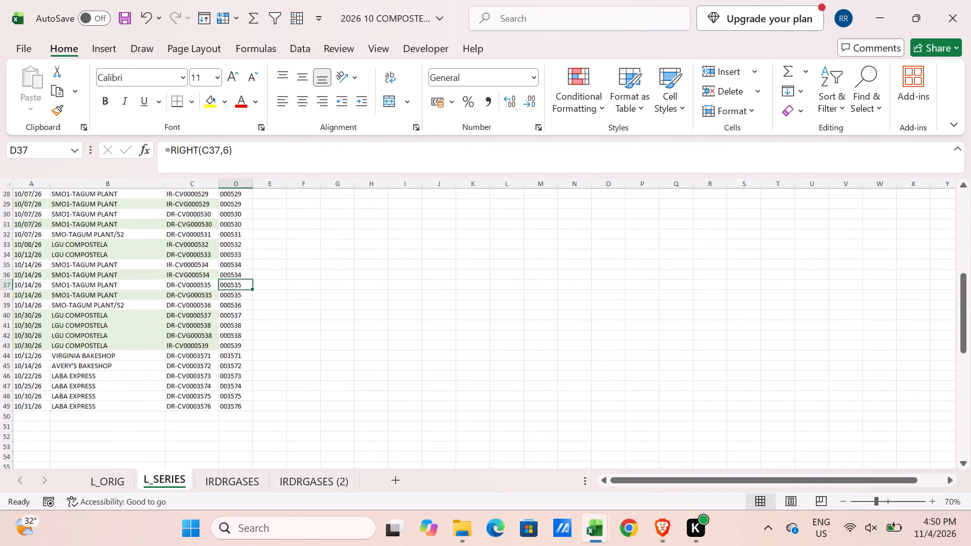
{"action": "left_click", "coordinate": [217, 357]}
{"action": "left_click", "coordinate": [11, 355]}
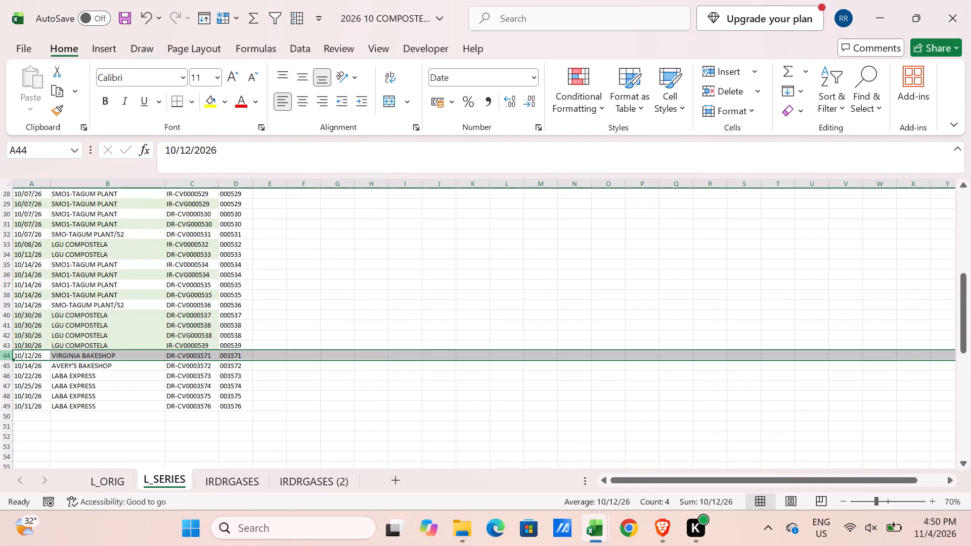
{"action": "key", "text": "ctrl+shift+equal"}
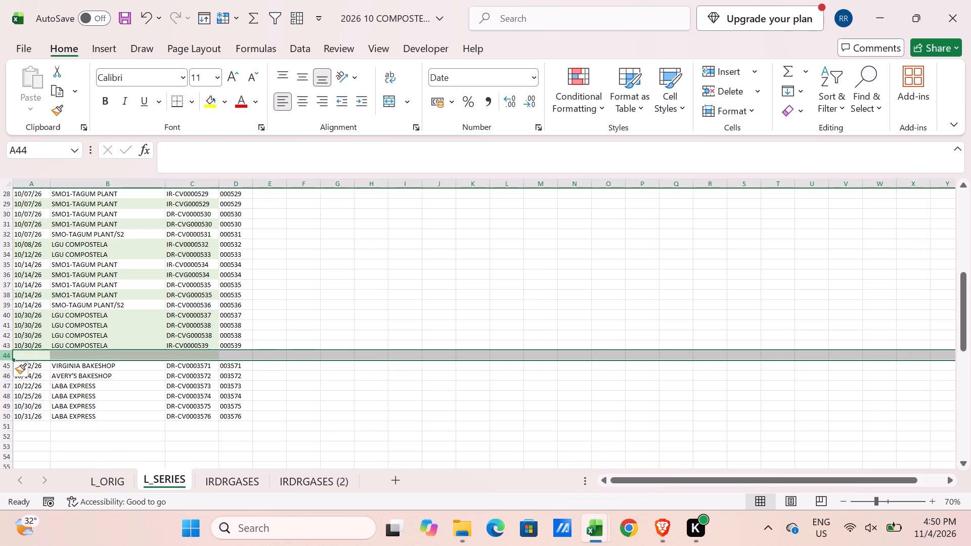
{"action": "key", "text": "ctrl+shift+equal"}
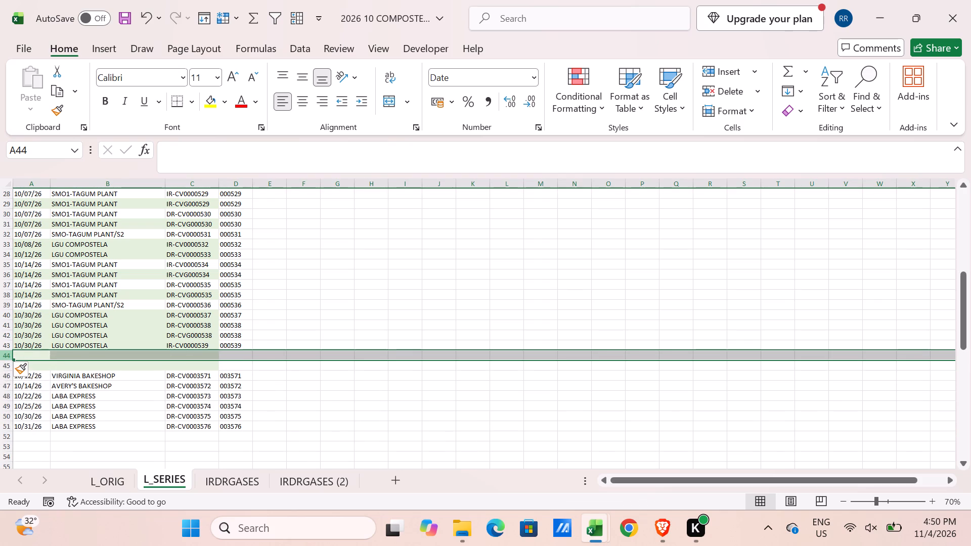
Remove the fill colour from the new blank rows 44 and 45 of L_SERIES.
{"action": "key", "text": "shift+Down"}
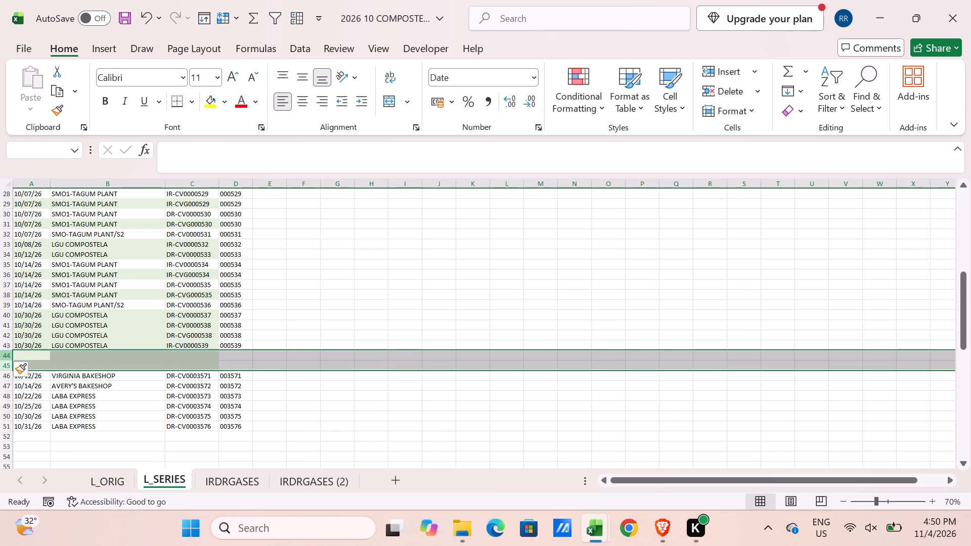
{"action": "key", "text": "alt+h"}
{"action": "type", "text": "HHN"}
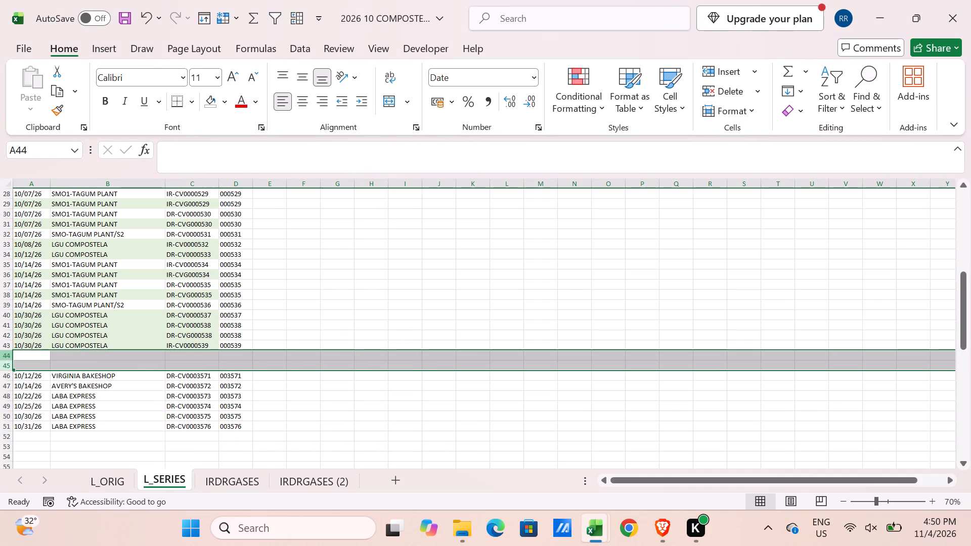
{"action": "left_click", "coordinate": [219, 422]}
{"action": "scroll", "coordinate": [231, 402], "scroll_direction": "down", "scroll_amount": 1}
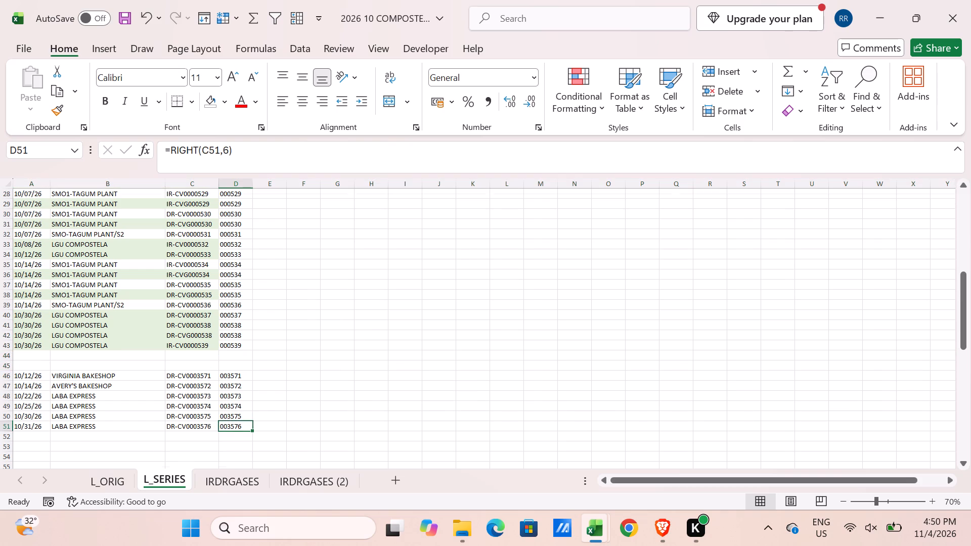
{"action": "key", "text": "alt+Tab"}
{"action": "key", "text": "alt+Tab"}
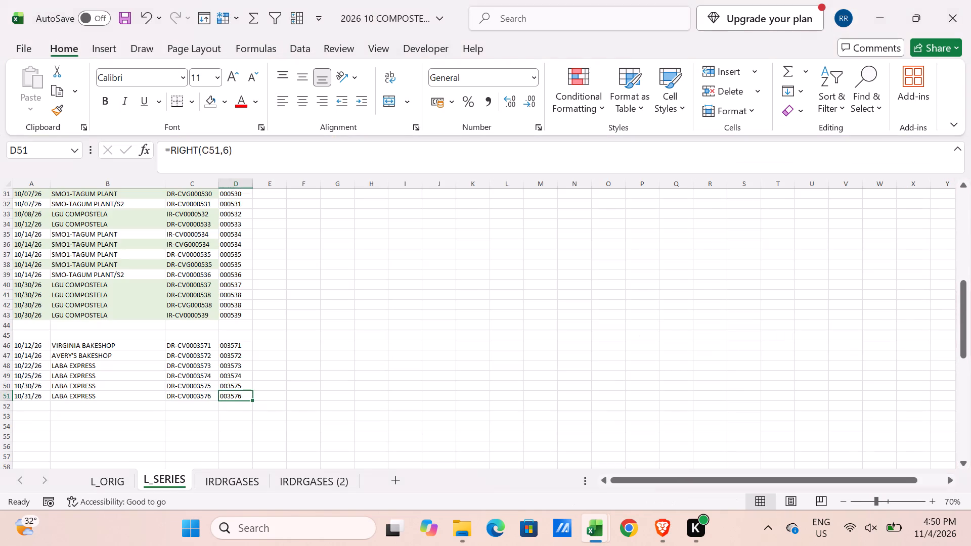
{"action": "key", "text": "alt+Tab"}
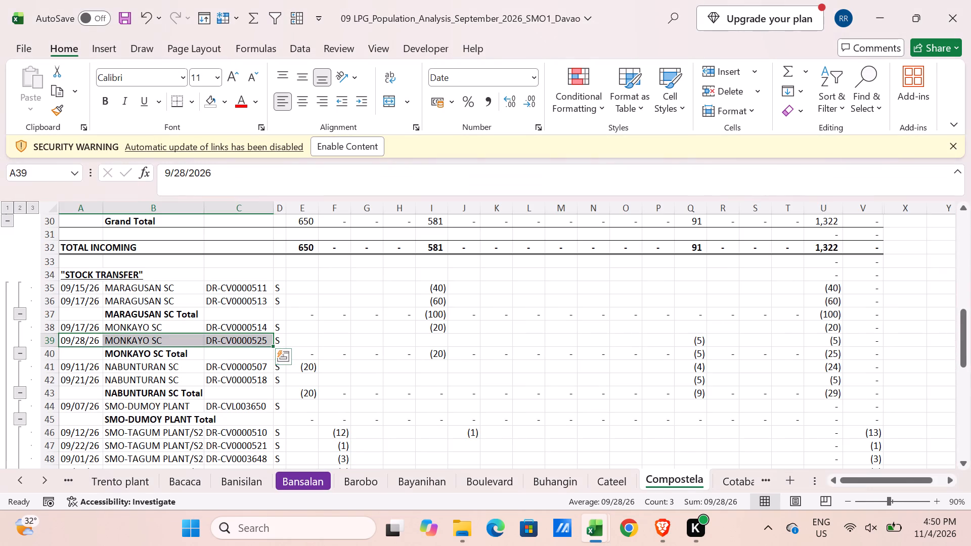
{"action": "left_click", "coordinate": [205, 381]}
{"action": "key", "text": "ctrl+f"}
{"action": "type", "text": "3570"}
{"action": "key", "text": "Return"}
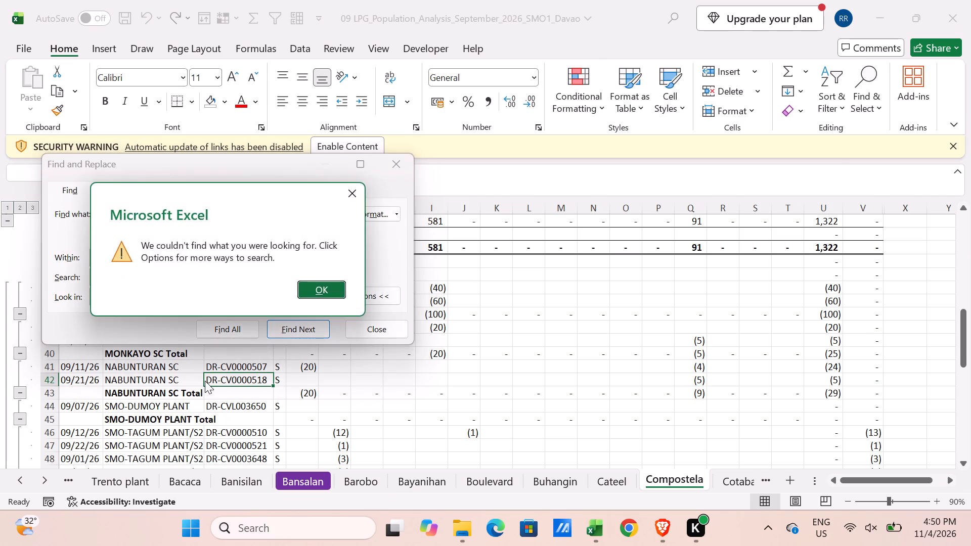
{"action": "key", "text": "Escape"}
{"action": "key", "text": "Escape"}
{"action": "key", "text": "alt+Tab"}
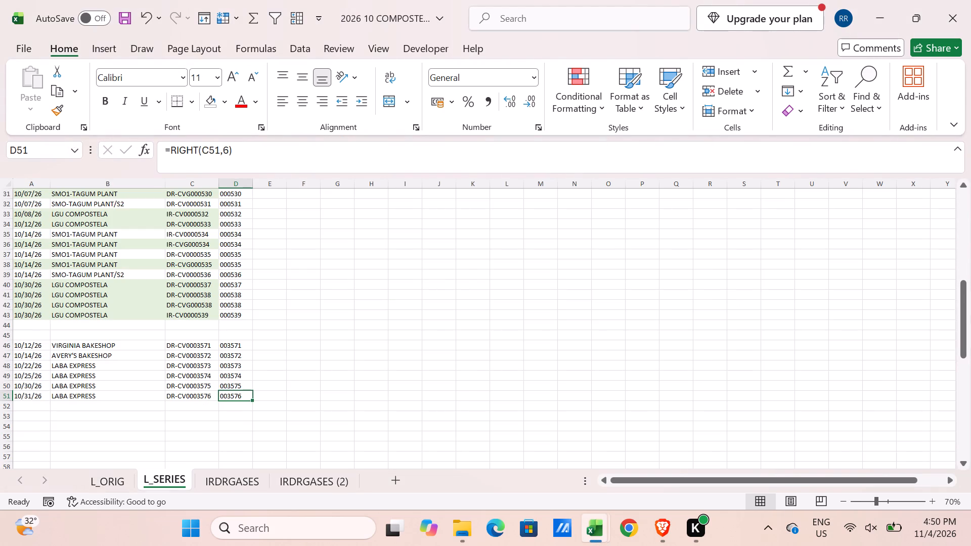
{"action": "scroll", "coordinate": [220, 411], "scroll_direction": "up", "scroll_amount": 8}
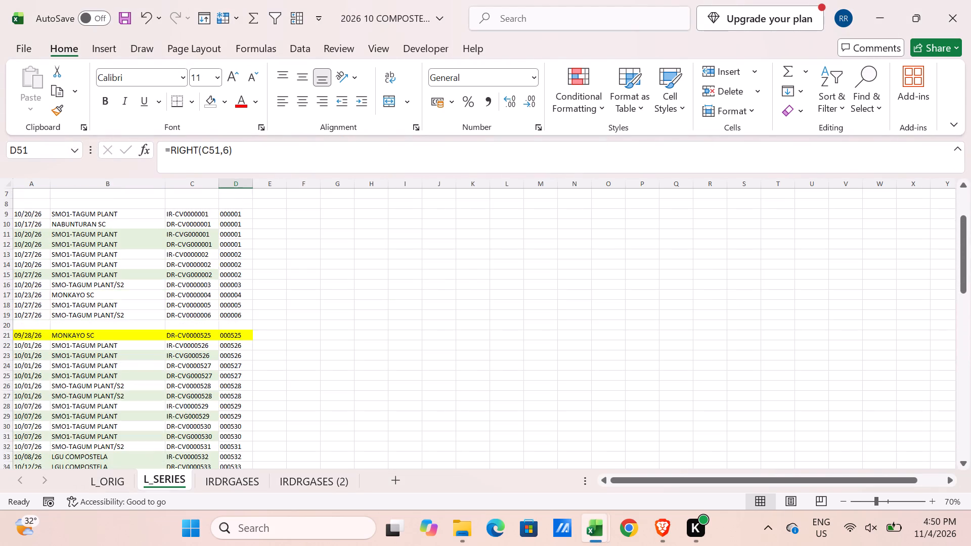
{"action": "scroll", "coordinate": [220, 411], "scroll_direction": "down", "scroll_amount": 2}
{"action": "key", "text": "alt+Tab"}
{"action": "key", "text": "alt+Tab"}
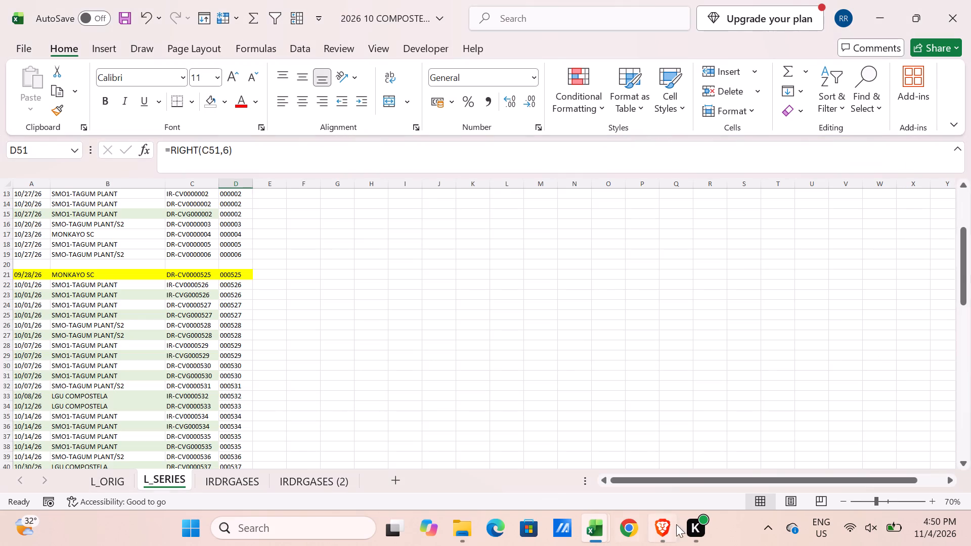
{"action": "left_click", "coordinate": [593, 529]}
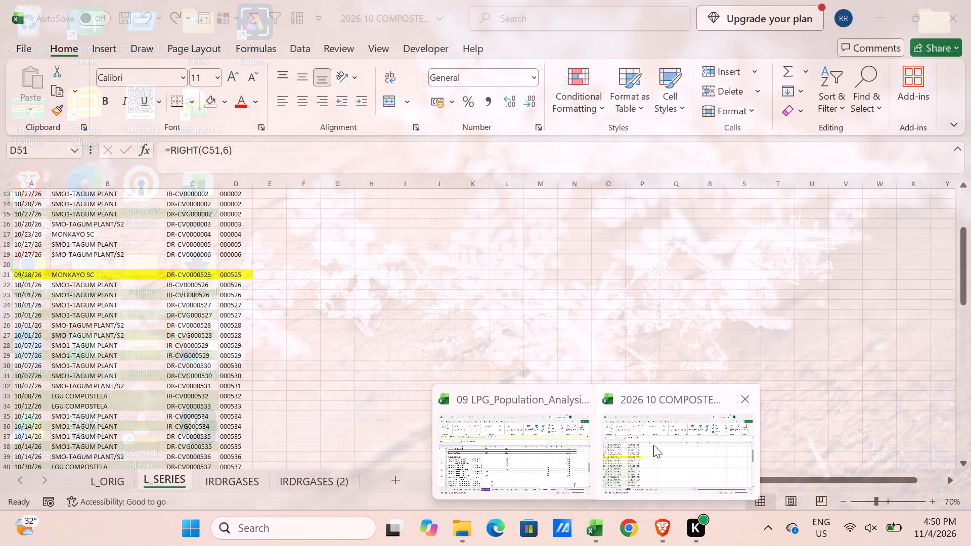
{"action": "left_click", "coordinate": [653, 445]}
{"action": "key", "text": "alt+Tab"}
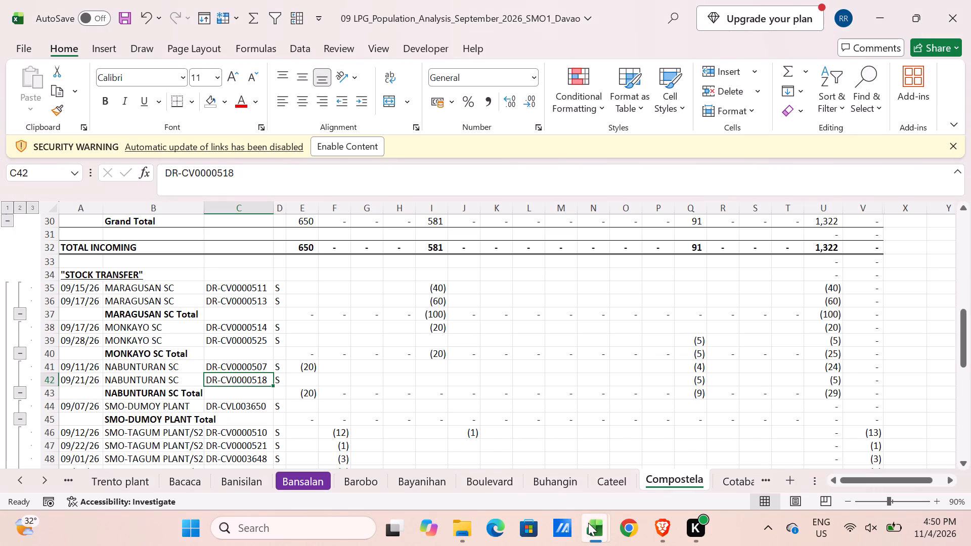
Open the 09 Pop_Analysis_GASES_September_2026_SMO1_Davao workbook from the 09.2026 folder and go to its Compostela sheet.
{"action": "left_click", "coordinate": [450, 525]}
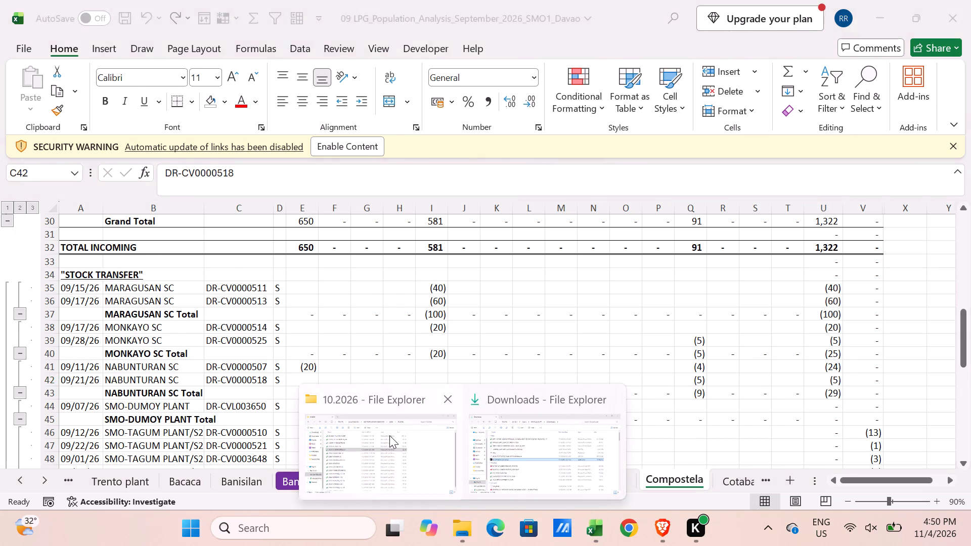
{"action": "left_click", "coordinate": [387, 446]}
{"action": "left_click", "coordinate": [546, 47]}
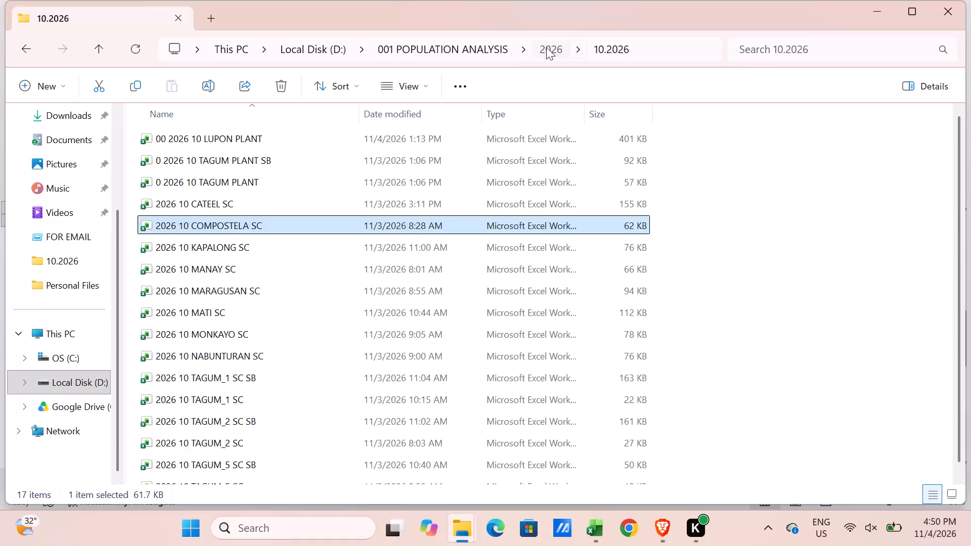
{"action": "double_click", "coordinate": [197, 311]}
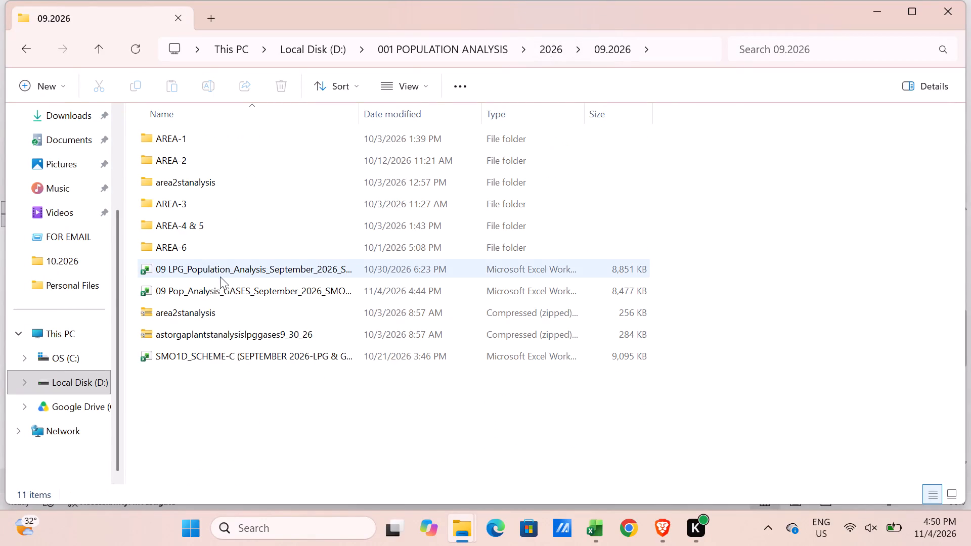
{"action": "double_click", "coordinate": [226, 285]}
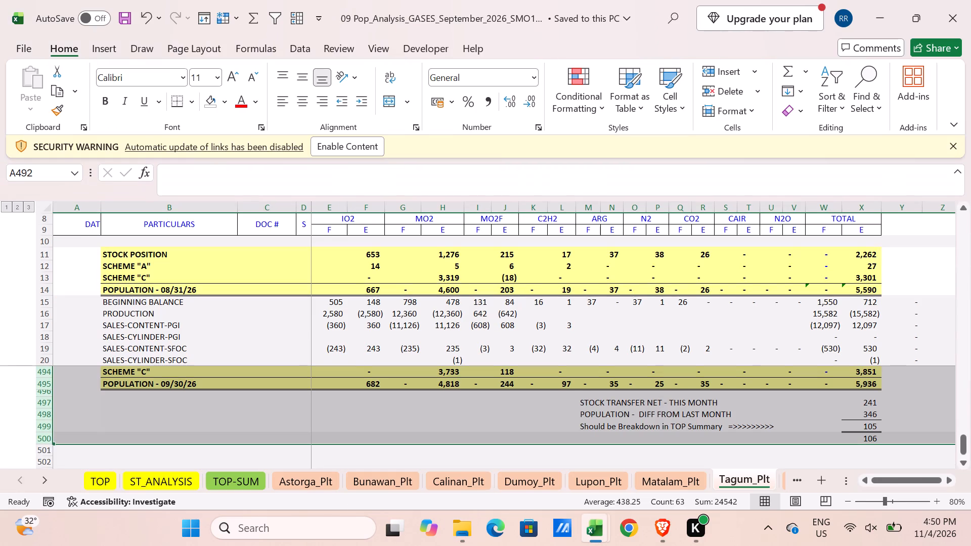
{"action": "right_click", "coordinate": [28, 478]}
{"action": "scroll", "coordinate": [33, 443], "scroll_direction": "down", "scroll_amount": 2}
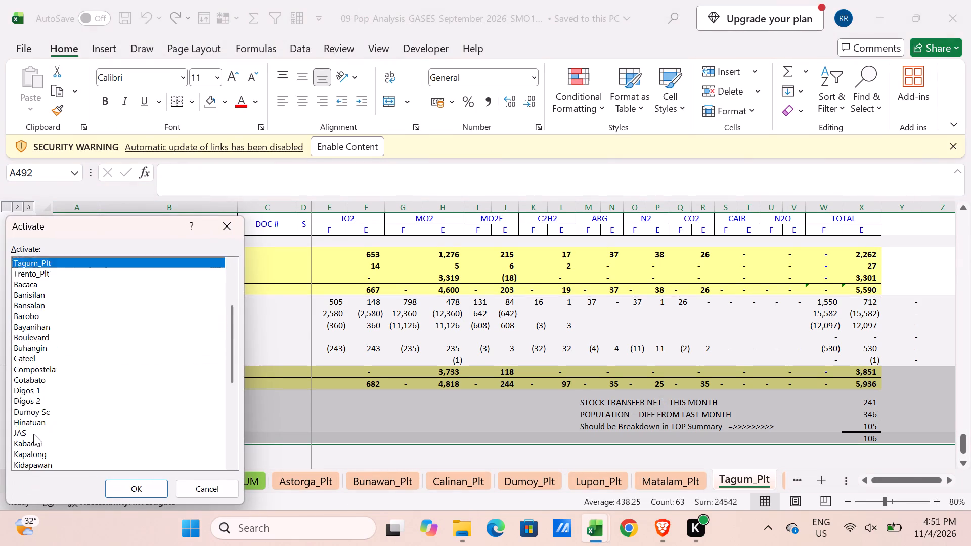
{"action": "scroll", "coordinate": [33, 434], "scroll_direction": "down", "scroll_amount": 2}
{"action": "left_click", "coordinate": [41, 336]}
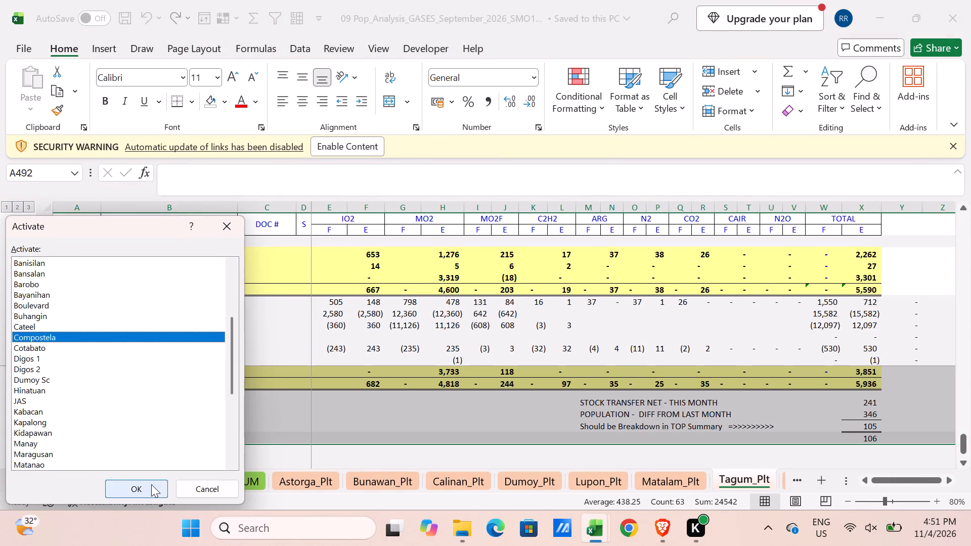
{"action": "left_click", "coordinate": [151, 484]}
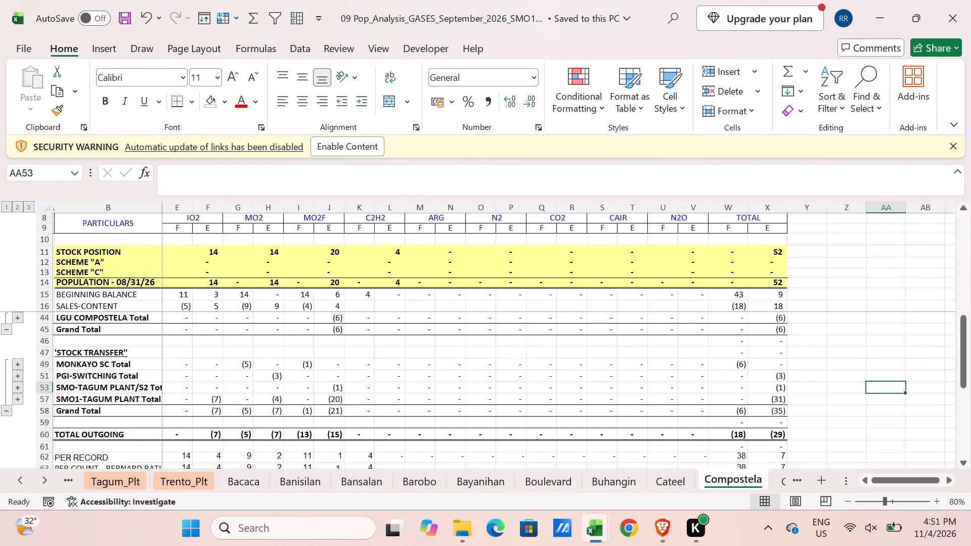
Unhide columns A, C and D on the gases Compostela sheet and expand all its grouped rows.
{"action": "left_click_drag", "start_coordinate": [151, 211], "coordinate": [178, 210]}
{"action": "right_click", "coordinate": [179, 210]}
{"action": "left_click", "coordinate": [243, 495]}
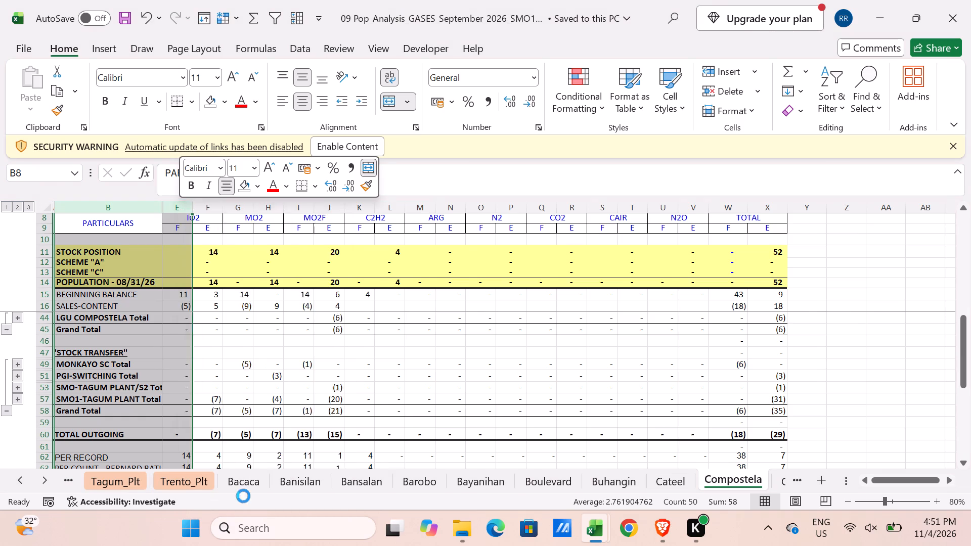
{"action": "left_click", "coordinate": [66, 207]}
{"action": "left_click_drag", "start_coordinate": [58, 212], "coordinate": [108, 223]}
{"action": "left_click", "coordinate": [30, 206]}
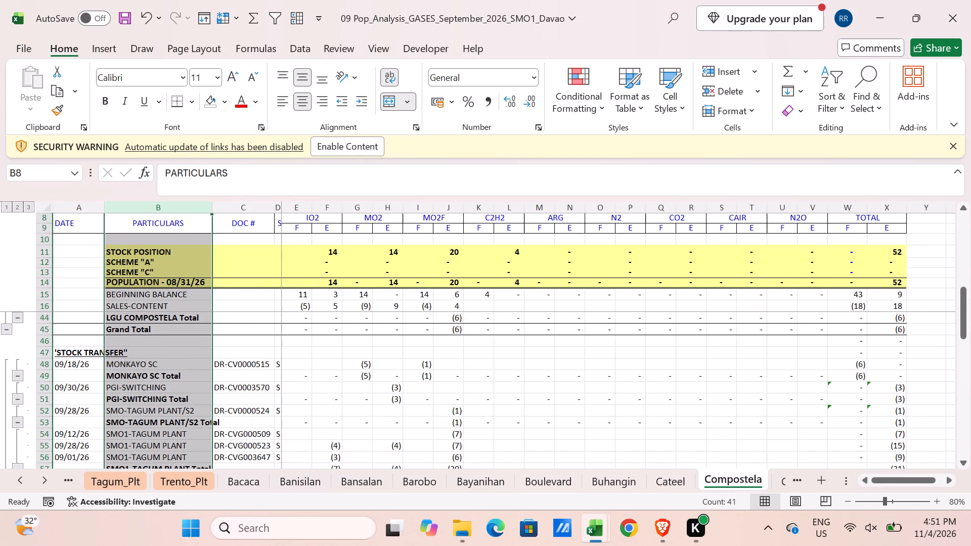
Search the gases workbook's Compostela sheet for document number 3570.
{"action": "left_click", "coordinate": [245, 381]}
{"action": "key", "text": "ctrl+f"}
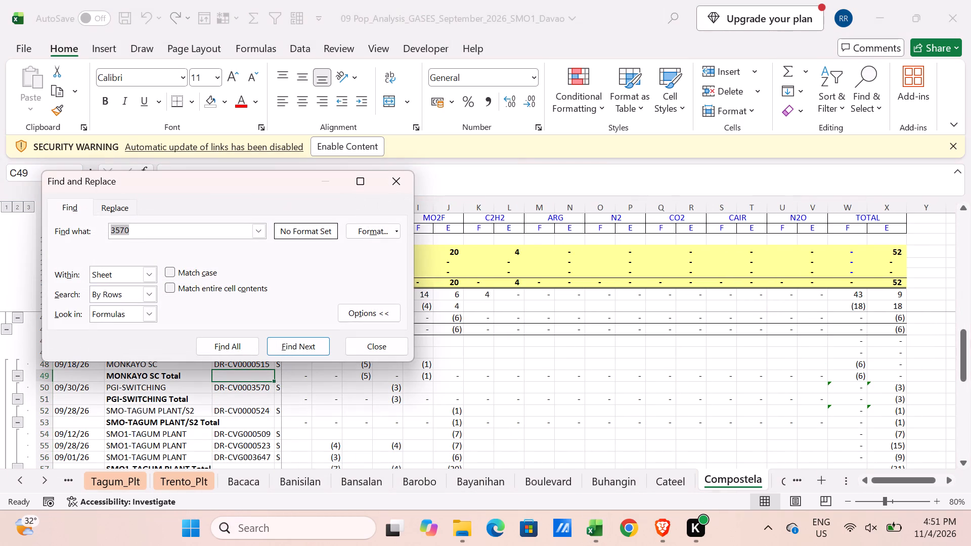
{"action": "key", "text": "Return"}
{"action": "key", "text": "Return"}
{"action": "key", "text": "Escape"}
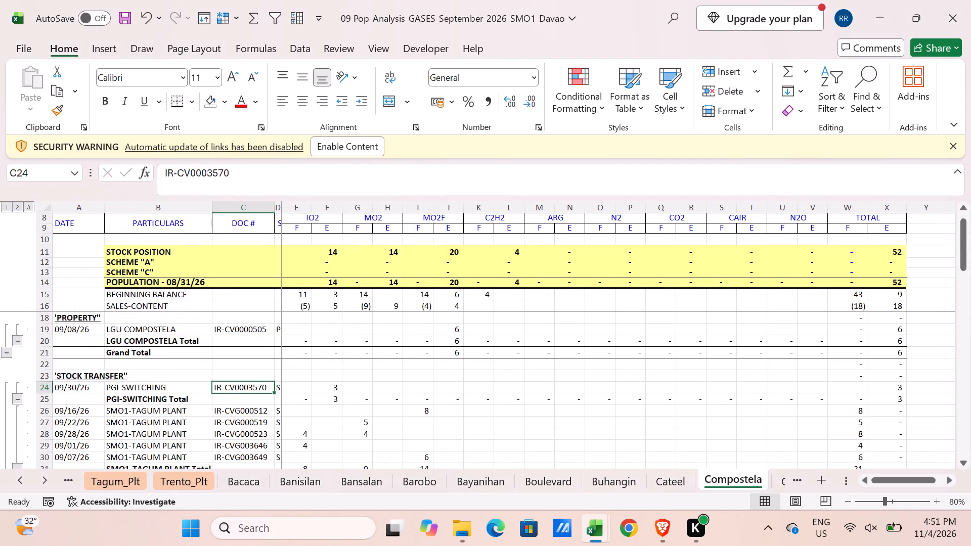
Copy the date, particulars and document number of the 09/30/26 PGI-SWITCHING entry IR-CV0003570 and paste them as values into L_SERIES row 45.
{"action": "key", "text": "Left"}
{"action": "key", "text": "Left"}
{"action": "key", "text": "shift+Right"}
{"action": "key", "text": "shift+Right"}
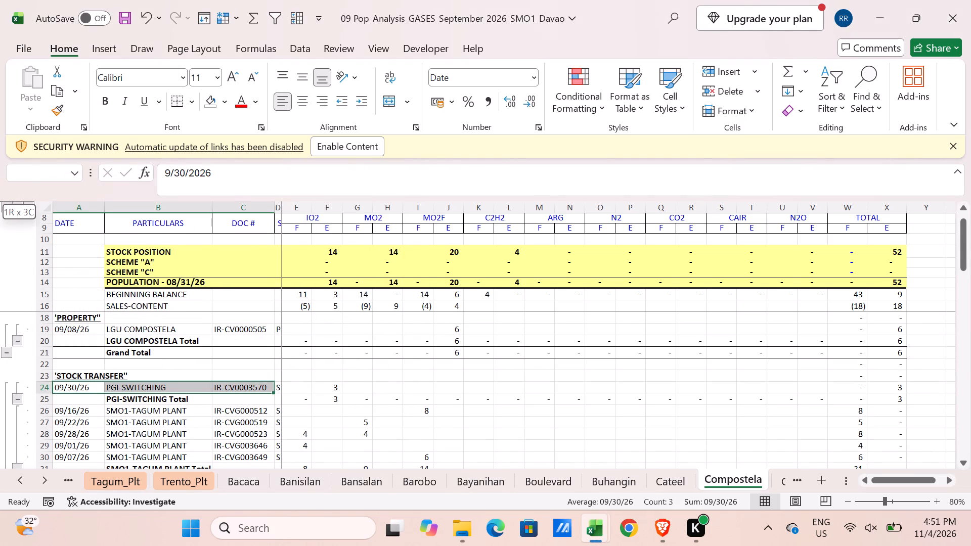
{"action": "key", "text": "ctrl+c"}
{"action": "key", "text": "alt+Tab"}
{"action": "key", "text": "alt+Tab"}
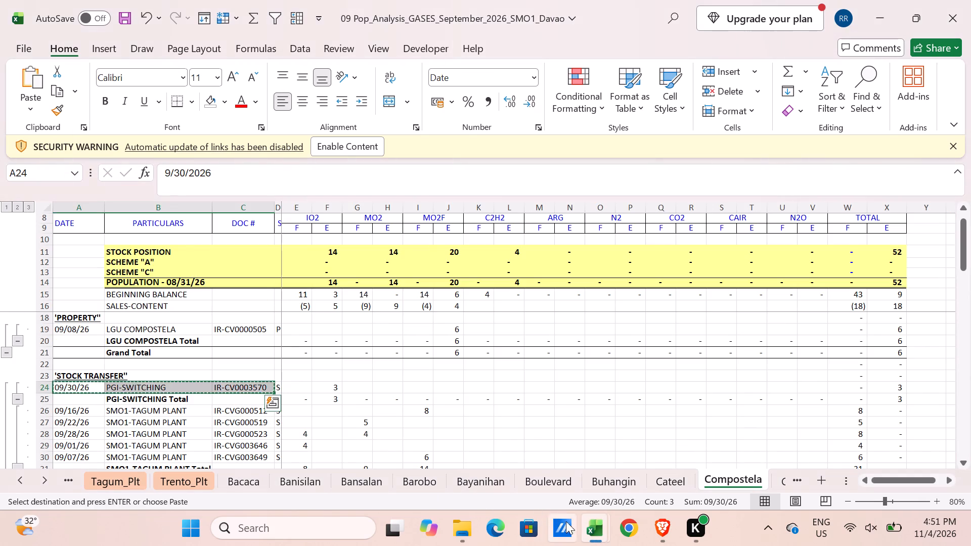
{"action": "left_click", "coordinate": [598, 521]}
{"action": "left_click", "coordinate": [556, 458]}
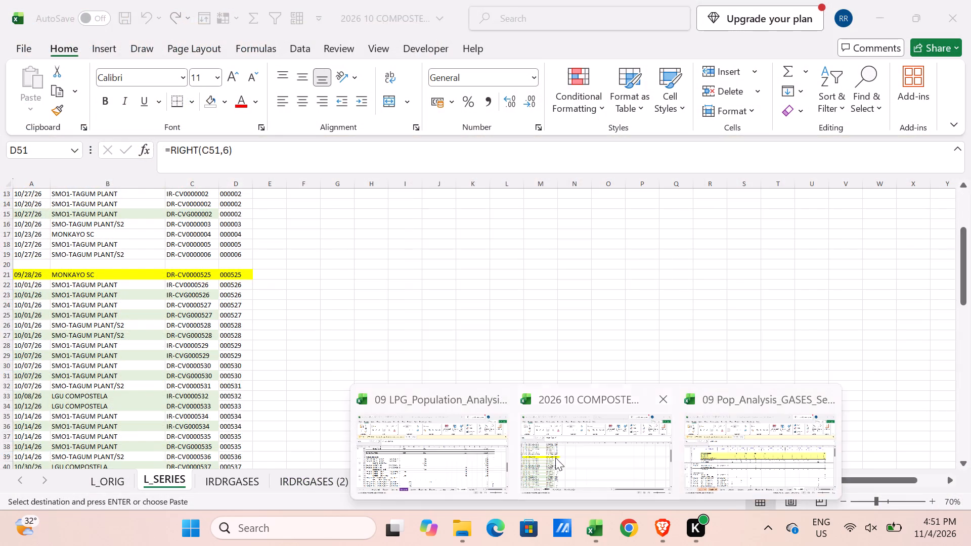
{"action": "scroll", "coordinate": [164, 397], "scroll_direction": "down", "scroll_amount": 4}
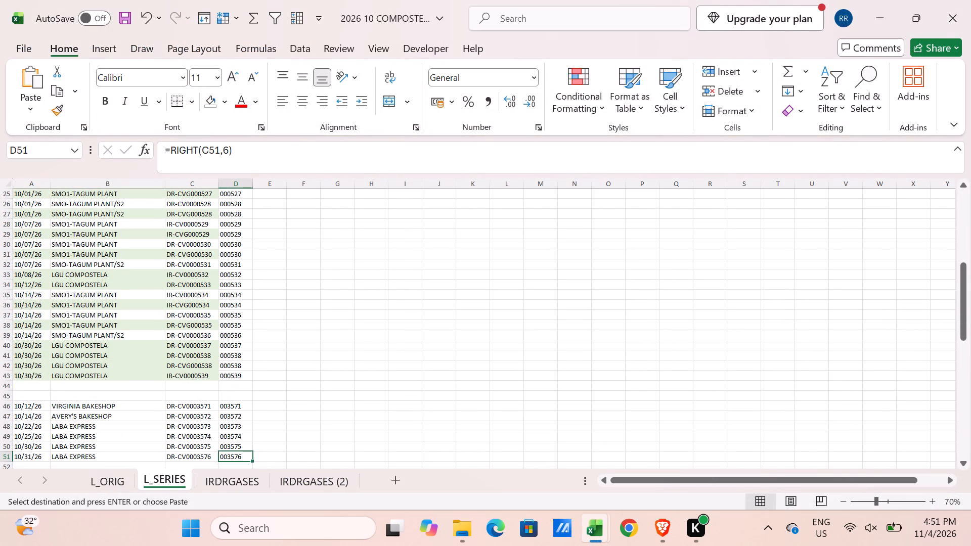
{"action": "left_click", "coordinate": [34, 395]}
{"action": "key", "text": "alt+e"}
{"action": "type", "text": "SV"}
{"action": "key", "text": "Return"}
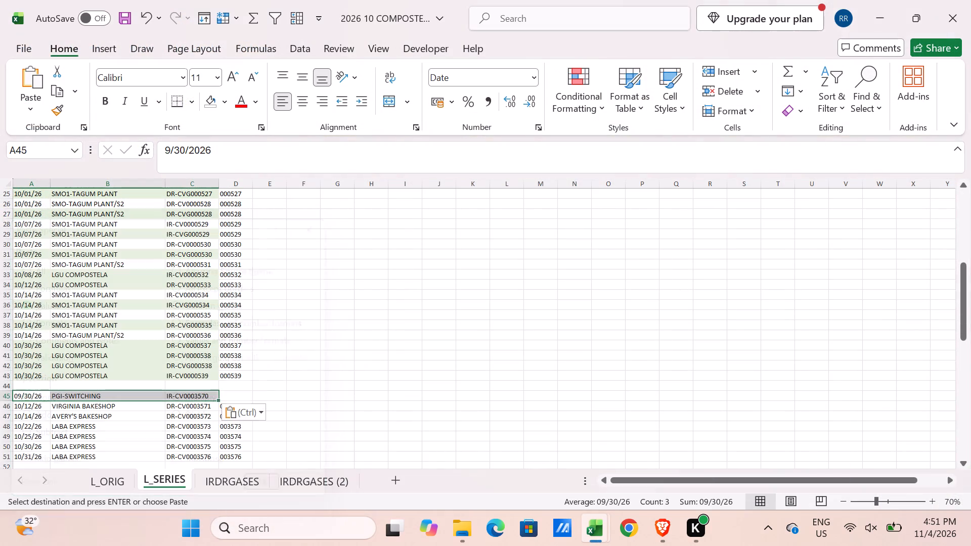
Fill the document-number extraction formula =RIGHT(C43,6) from D43 down to D45 in L_SERIES.
{"action": "left_click", "coordinate": [230, 375]}
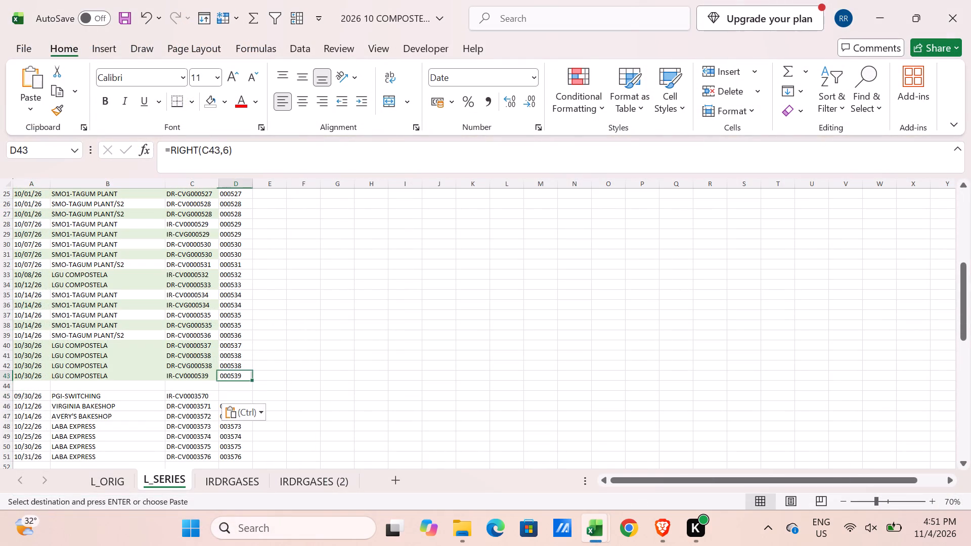
{"action": "left_click_drag", "start_coordinate": [254, 380], "coordinate": [254, 399]}
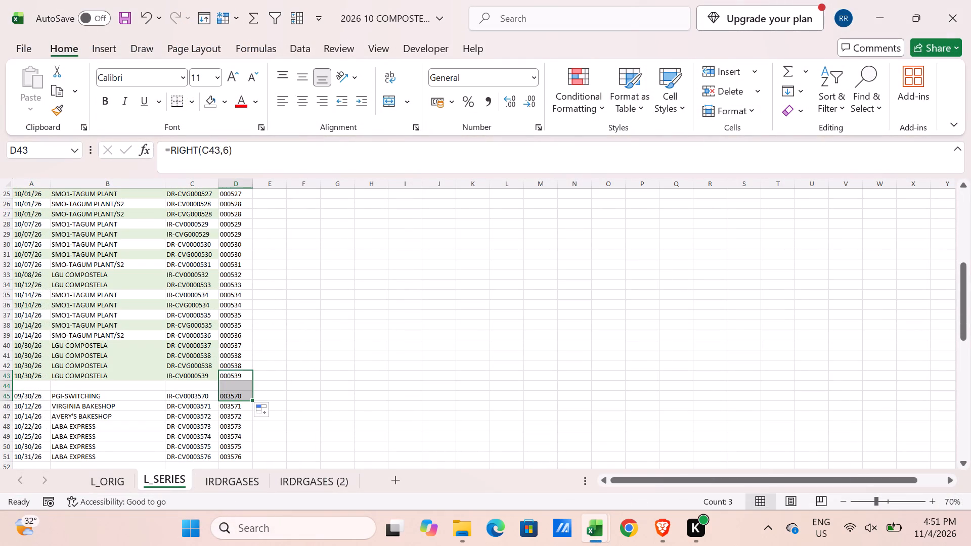
Highlight the PGI-SWITCHING entry in cells A45 to D45 of L_SERIES with yellow fill.
{"action": "left_click_drag", "start_coordinate": [35, 394], "coordinate": [226, 393]}
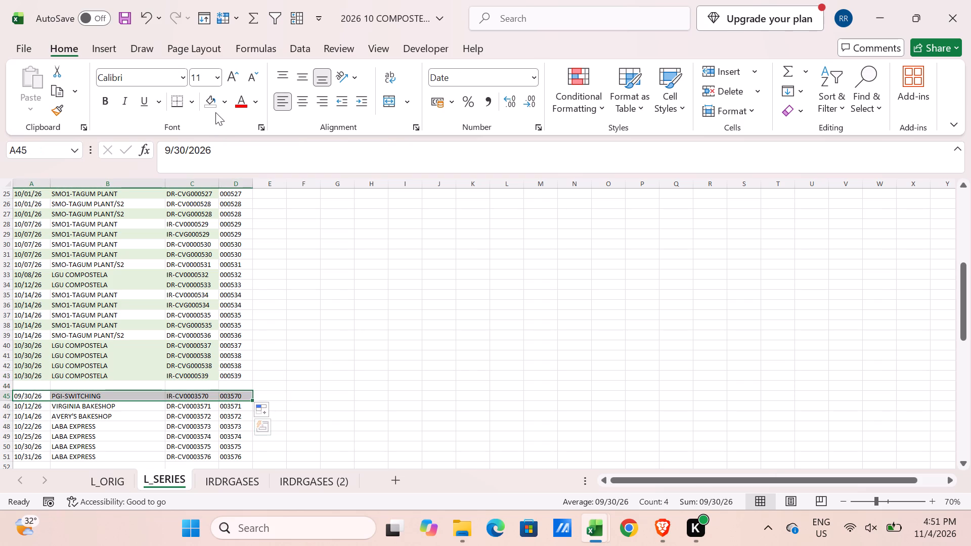
{"action": "left_click", "coordinate": [228, 108]}
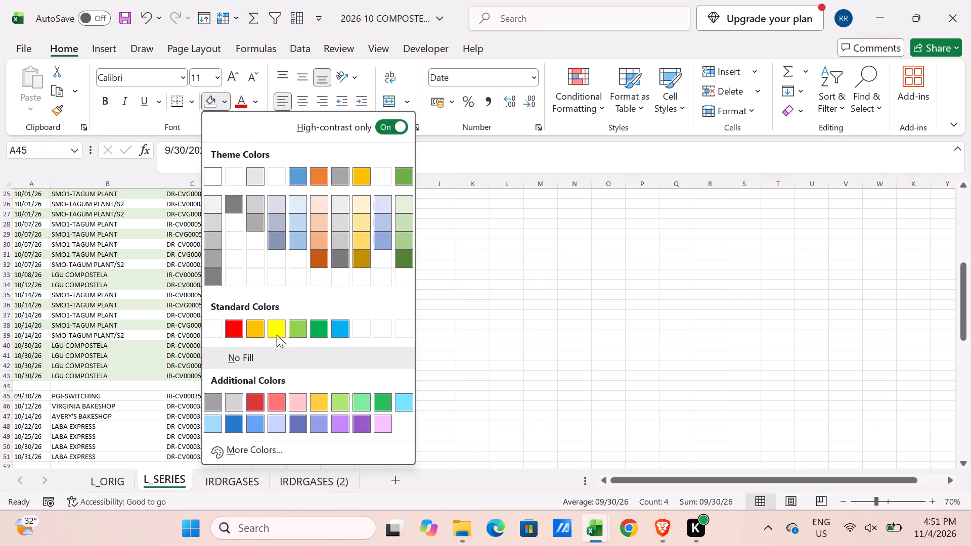
{"action": "left_click", "coordinate": [277, 334]}
{"action": "left_click", "coordinate": [362, 377]}
{"action": "left_click", "coordinate": [334, 287]}
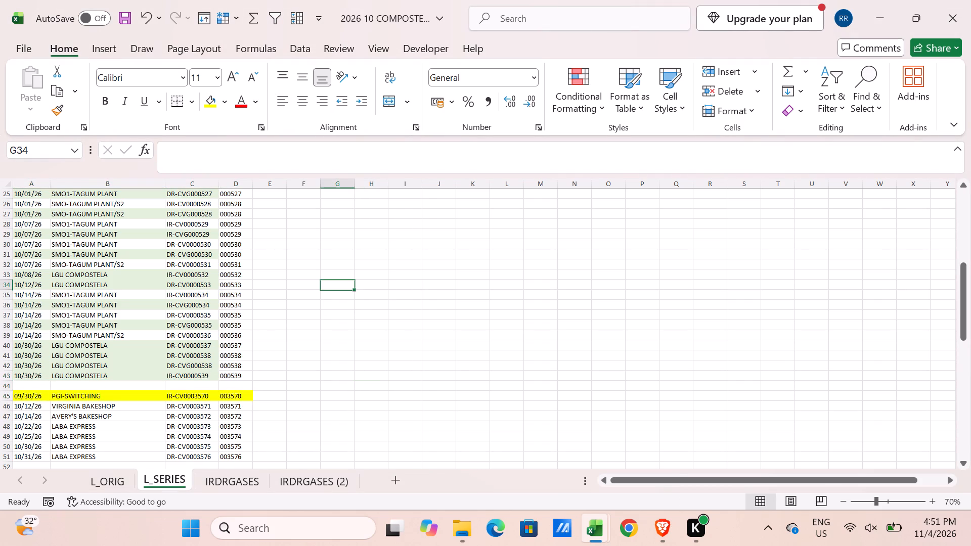
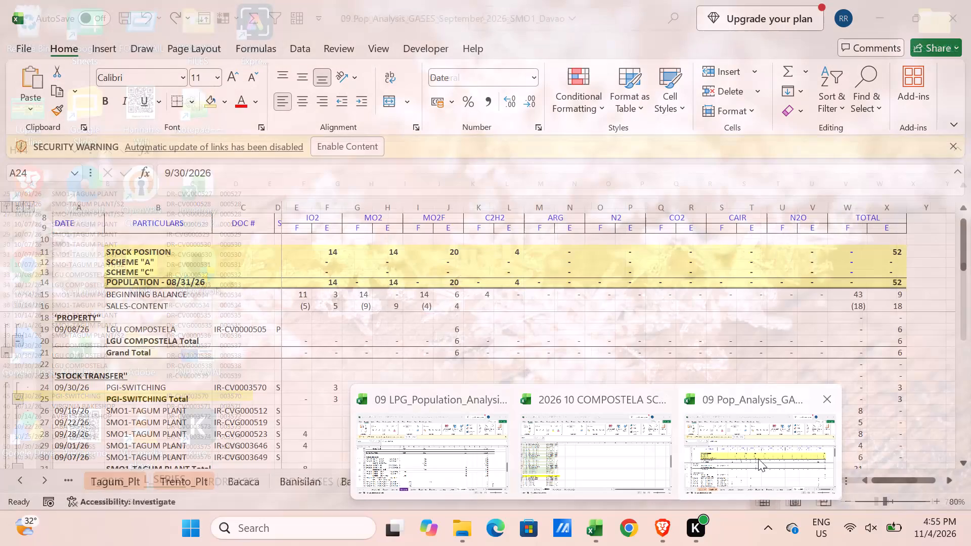
In the 2026 10 Compostela workbook, duplicate the L_ORIG sheet and place the copy after L_SERIES.
{"action": "left_click", "coordinate": [646, 456]}
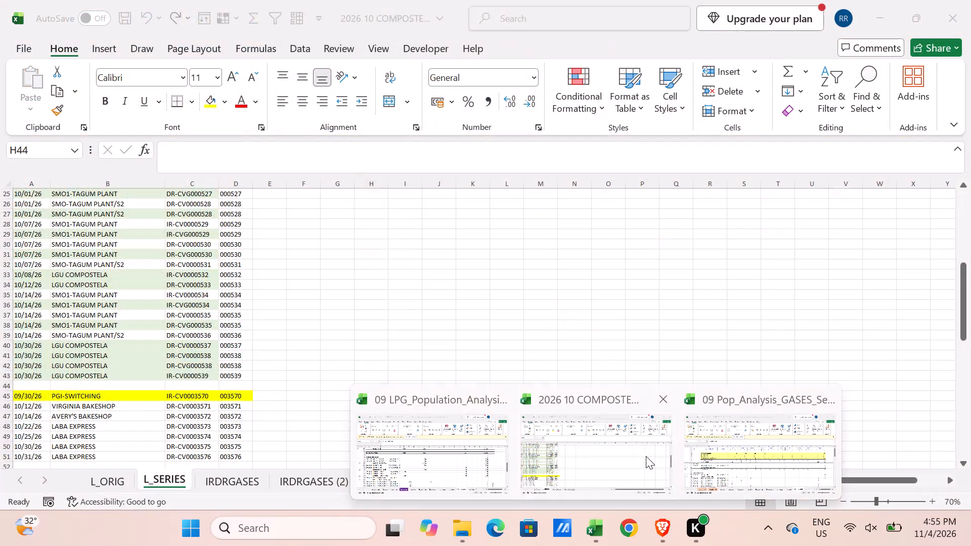
{"action": "scroll", "coordinate": [350, 409], "scroll_direction": "down", "scroll_amount": 3}
{"action": "scroll", "coordinate": [346, 414], "scroll_direction": "up", "scroll_amount": 3}
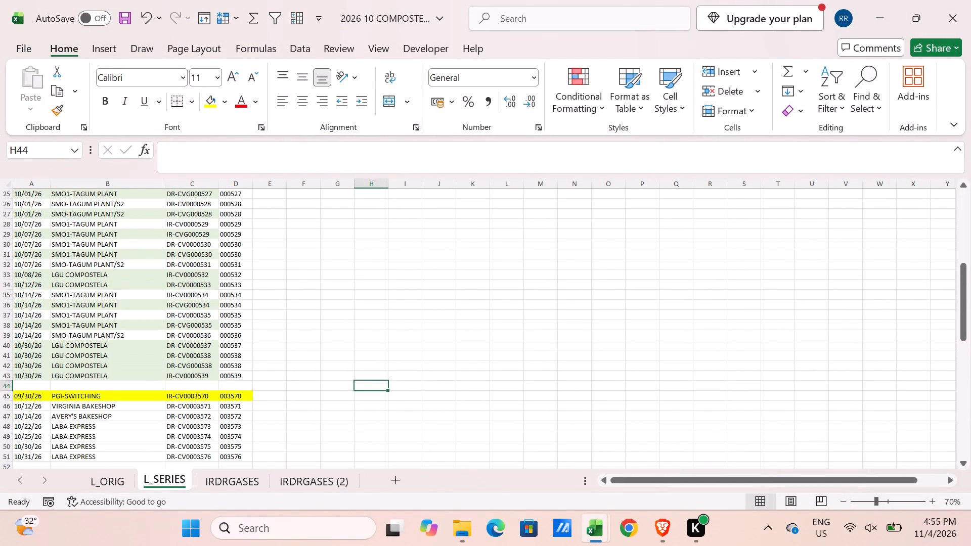
{"action": "scroll", "coordinate": [346, 414], "scroll_direction": "up", "scroll_amount": 6}
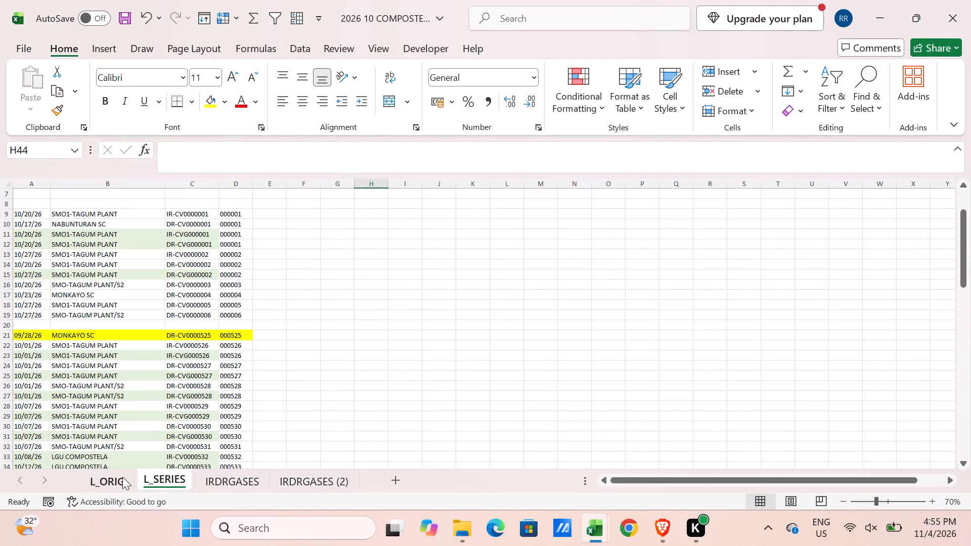
{"action": "left_click_drag", "start_coordinate": [116, 481], "coordinate": [244, 480]}
Rename the L_SERIES sheet as SERIES.
{"action": "double_click", "coordinate": [172, 475]}
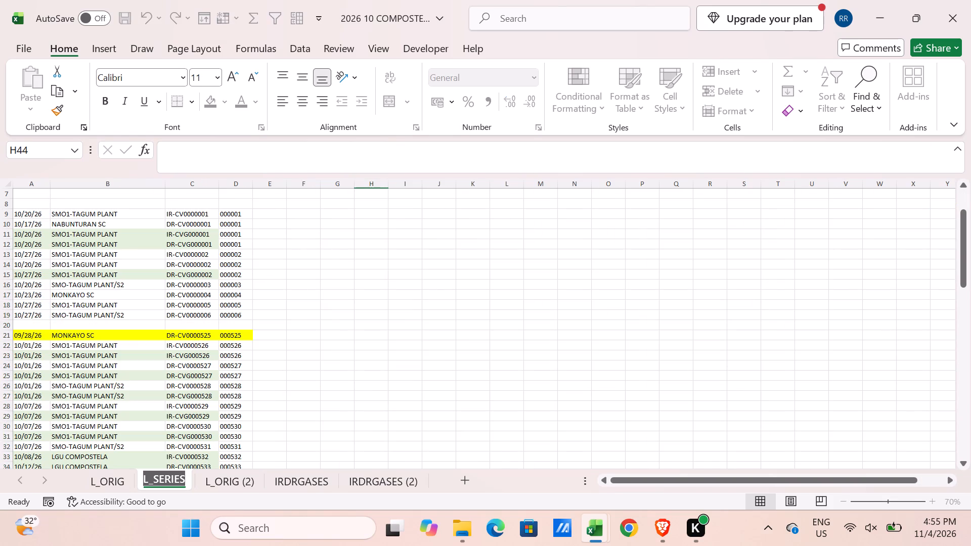
{"action": "type", "text": "SERIES"}
{"action": "key", "text": "Return"}
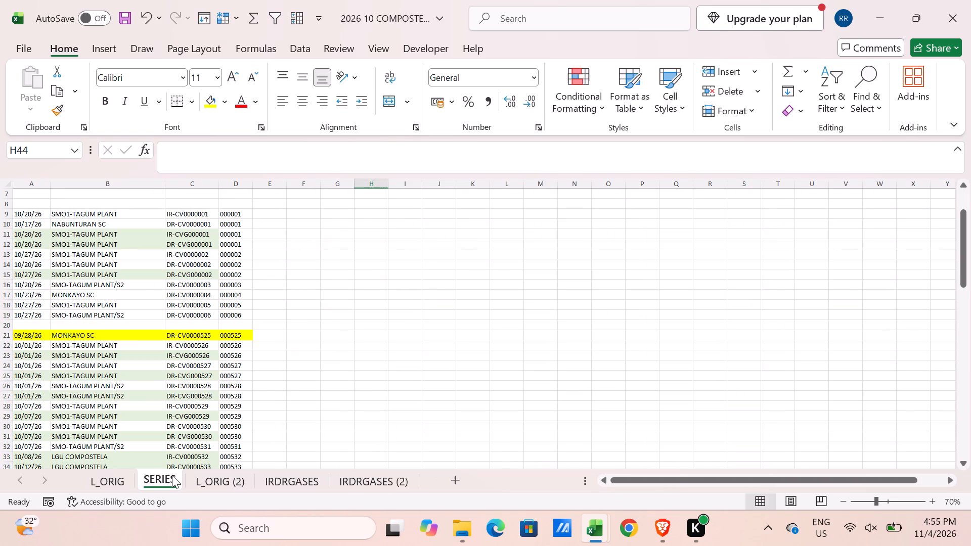
Rename the duplicated sheet L_ORIG (2) as L_CONT_CYL.
{"action": "left_click", "coordinate": [236, 485]}
{"action": "double_click", "coordinate": [236, 485]}
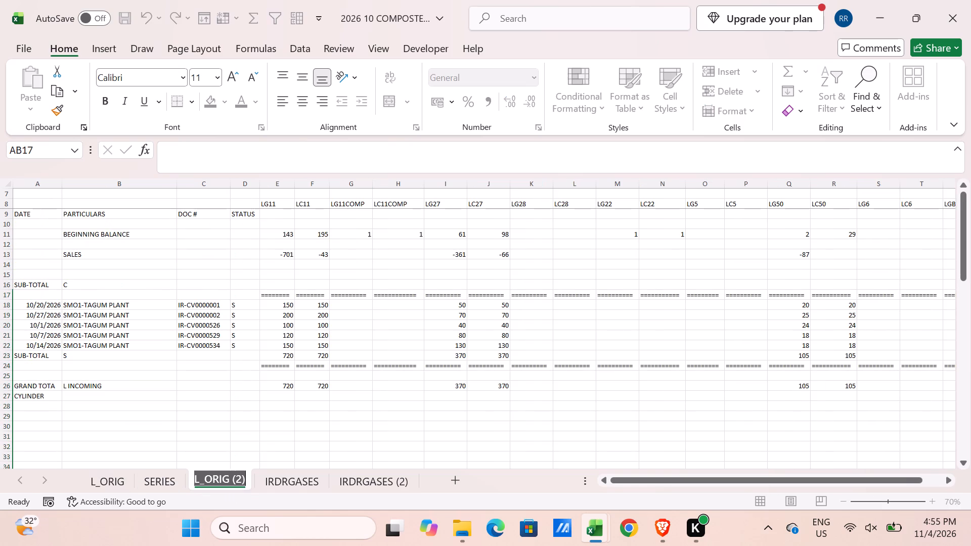
{"action": "type", "text": "L_CONT_CYL"}
{"action": "key", "text": "Return"}
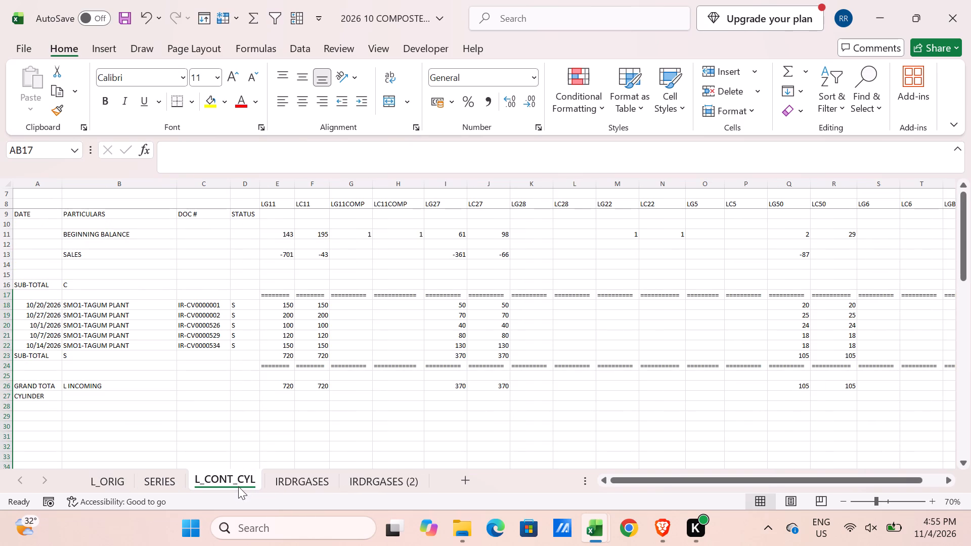
Delete the IRDRGASES (2) sheet from the workbook.
{"action": "left_click", "coordinate": [397, 481]}
{"action": "right_click", "coordinate": [397, 481]}
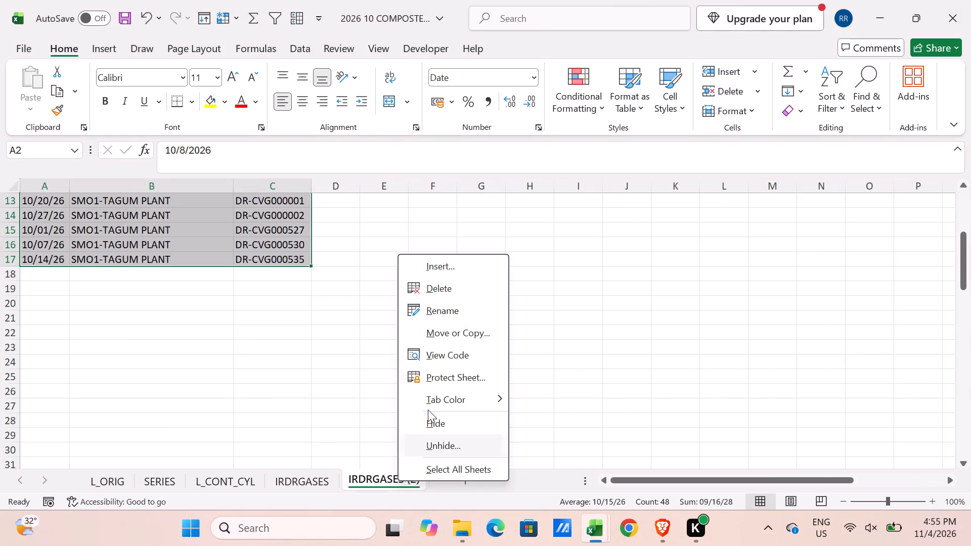
{"action": "left_click", "coordinate": [461, 292]}
{"action": "left_click", "coordinate": [549, 290]}
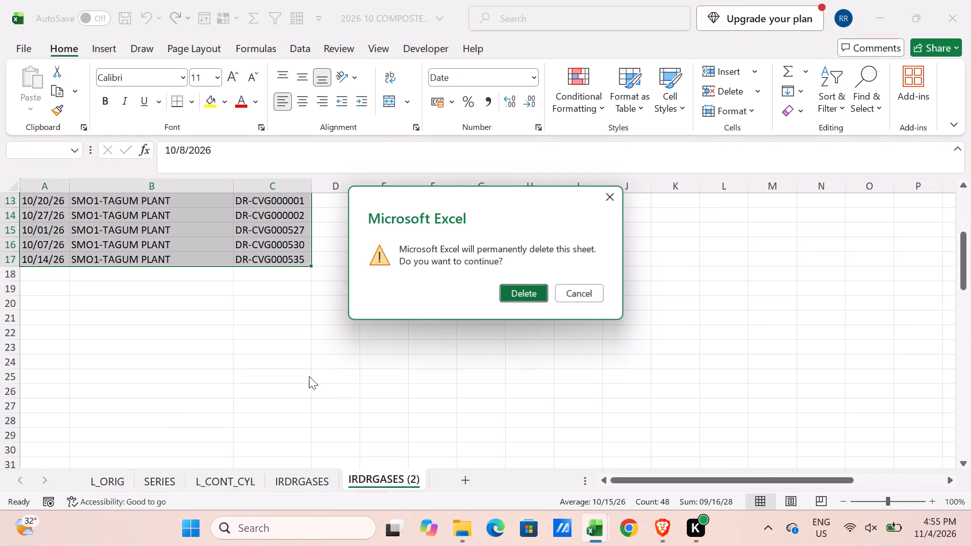
{"action": "left_click", "coordinate": [528, 291]}
Enter the heading MISSING SERIES in cell A7 of the SERIES sheet and make it bold and underlined.
{"action": "left_click", "coordinate": [240, 490]}
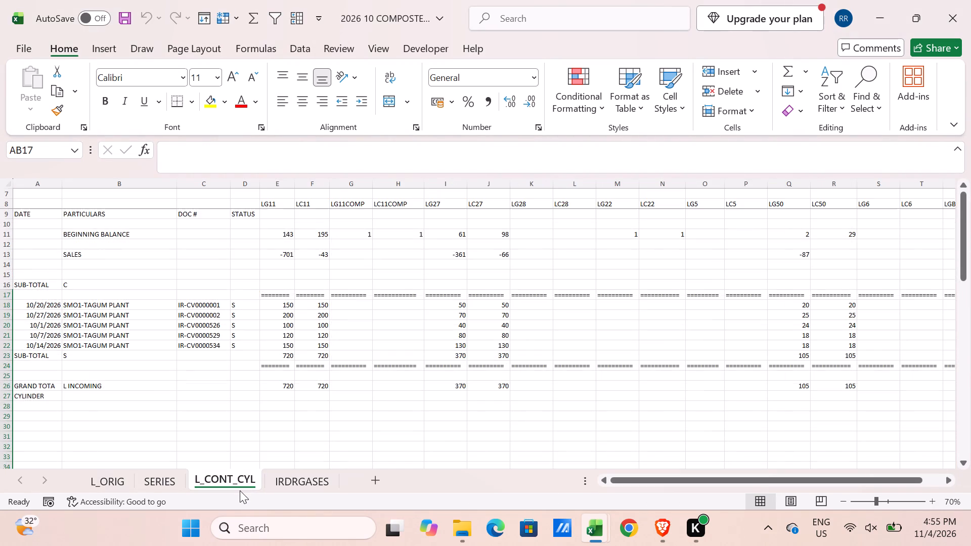
{"action": "scroll", "coordinate": [240, 490], "scroll_direction": "up", "scroll_amount": 8}
{"action": "left_click", "coordinate": [154, 481]}
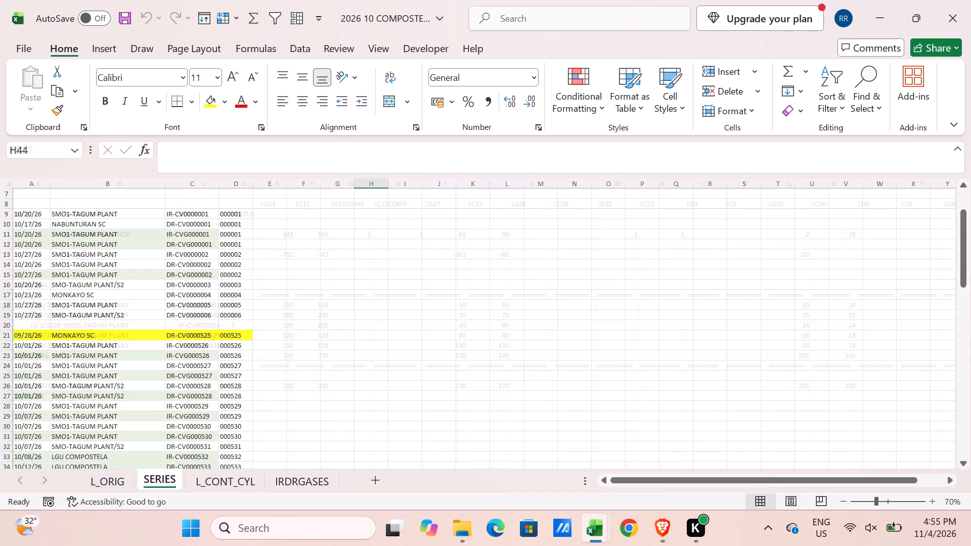
{"action": "scroll", "coordinate": [147, 247], "scroll_direction": "up", "scroll_amount": 8}
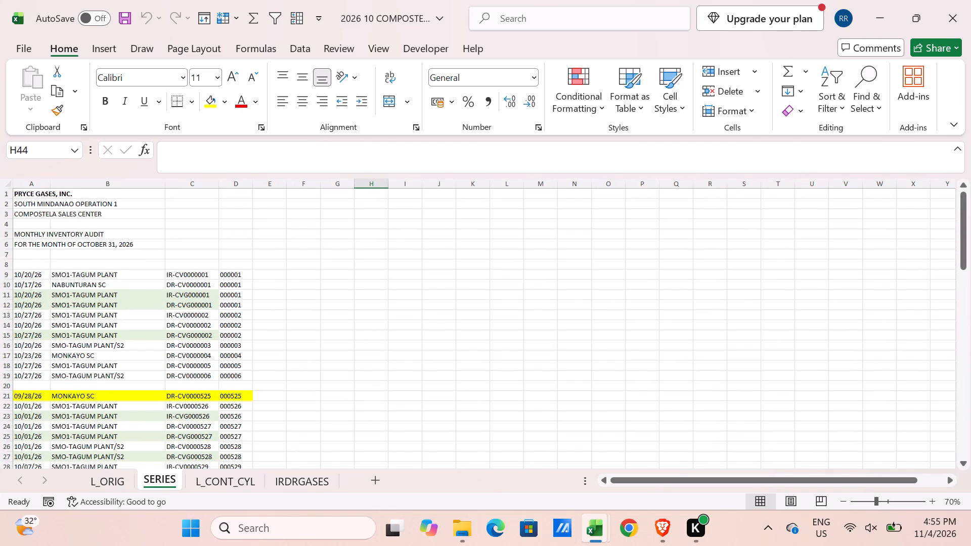
{"action": "left_click", "coordinate": [28, 253]}
{"action": "type", "text": "MISSING SERIES"}
{"action": "key", "text": "Return"}
{"action": "key", "text": "Up"}
{"action": "key", "text": "ctrl+b"}
{"action": "key", "text": "ctrl+u"}
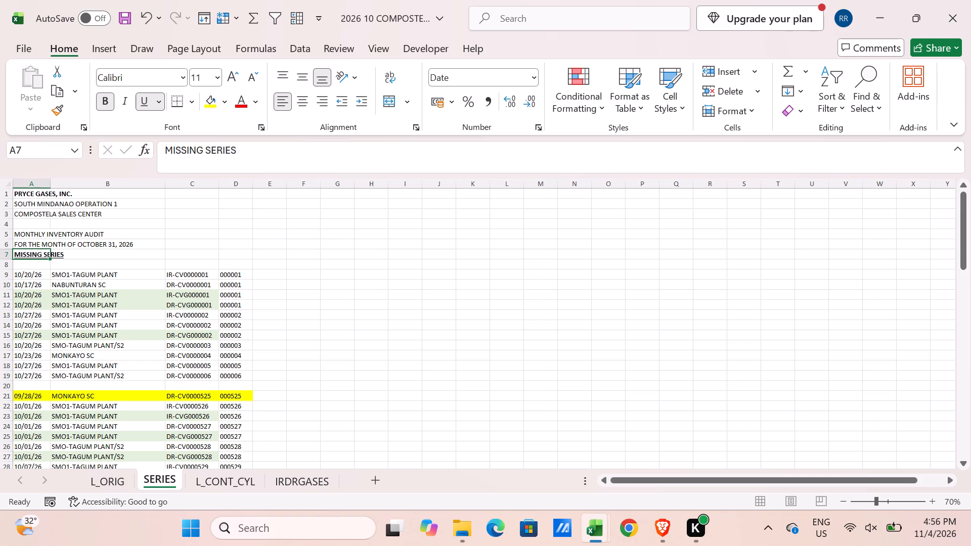
Copy heading rows 1 to 6 from SERIES and insert them above row 1 of L_CONT_CYL, unfreezing that sheet's panes first.
{"action": "left_click_drag", "start_coordinate": [4, 194], "coordinate": [8, 244]}
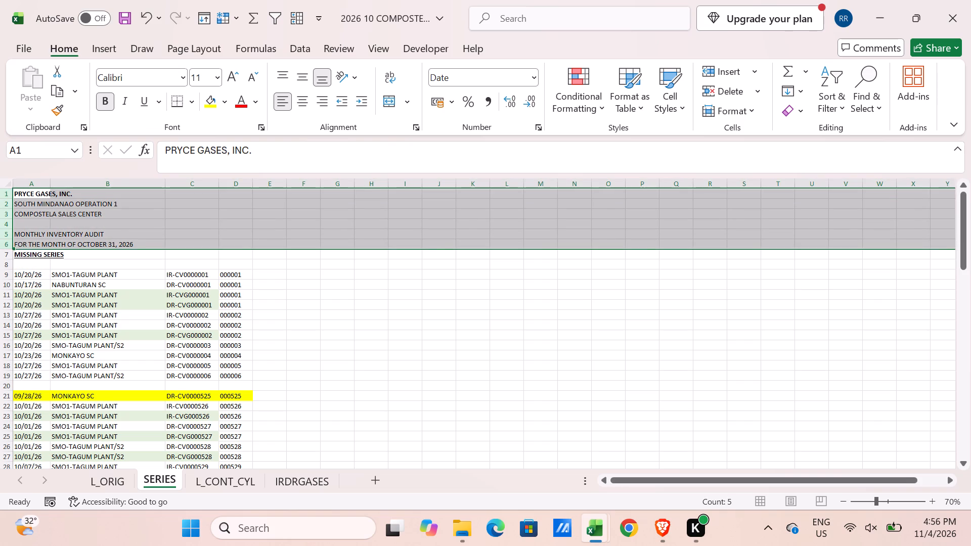
{"action": "key", "text": "ctrl+c"}
{"action": "left_click", "coordinate": [244, 483]}
{"action": "scroll", "coordinate": [84, 301], "scroll_direction": "up", "scroll_amount": 4}
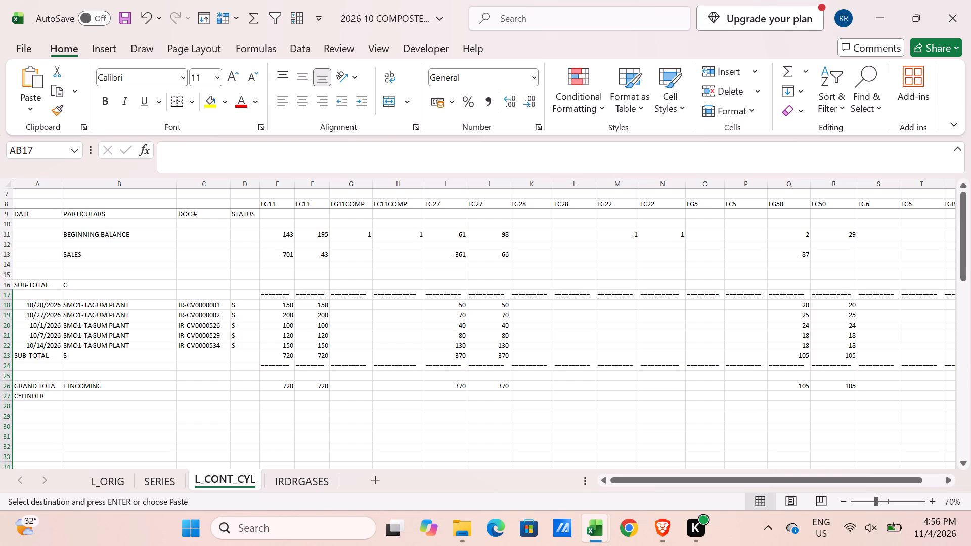
{"action": "scroll", "coordinate": [94, 258], "scroll_direction": "up", "scroll_amount": 4}
{"action": "left_click", "coordinate": [284, 282]}
{"action": "scroll", "coordinate": [271, 276], "scroll_direction": "up", "scroll_amount": 4}
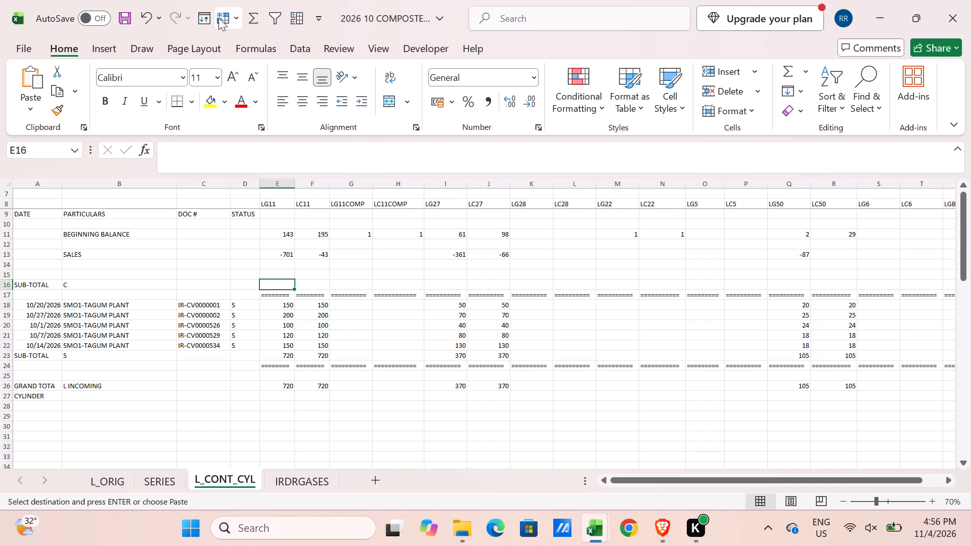
{"action": "left_click", "coordinate": [218, 18]}
{"action": "left_click", "coordinate": [238, 41]}
{"action": "scroll", "coordinate": [110, 231], "scroll_direction": "up", "scroll_amount": 5}
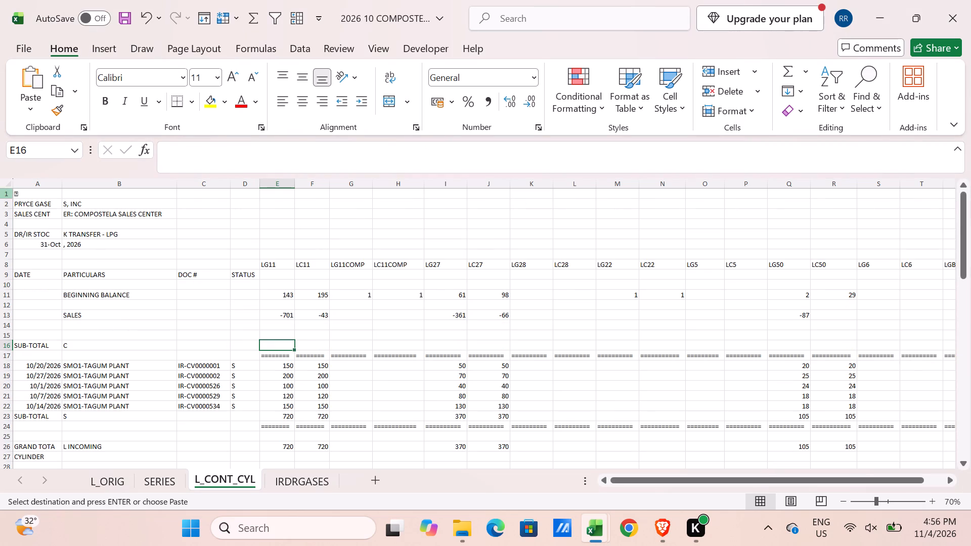
{"action": "left_click", "coordinate": [7, 195]}
{"action": "key", "text": "ctrl+shift+equal"}
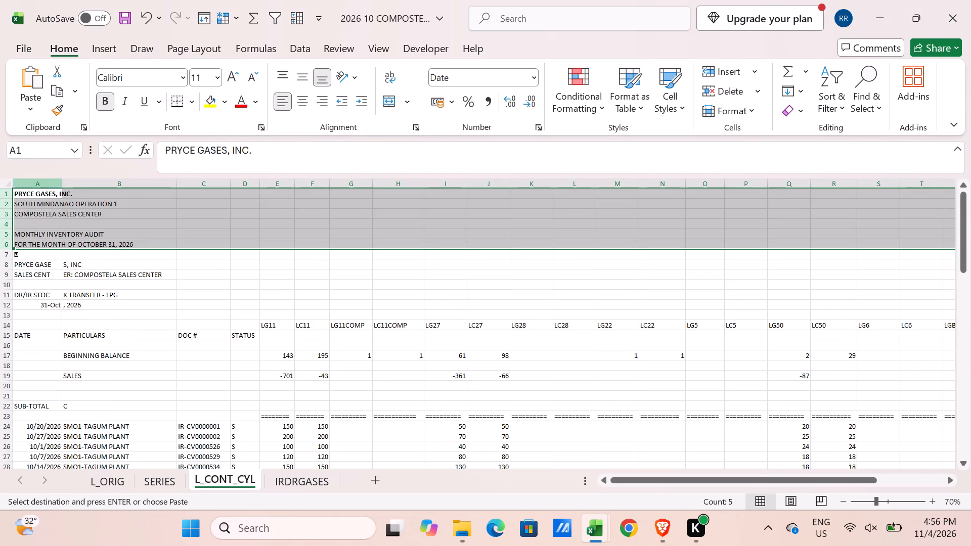
Delete the old exported heading in rows 7 to 12 of L_CONT_CYL.
{"action": "left_click_drag", "start_coordinate": [7, 254], "coordinate": [14, 301]}
{"action": "key", "text": "ctrl+minus"}
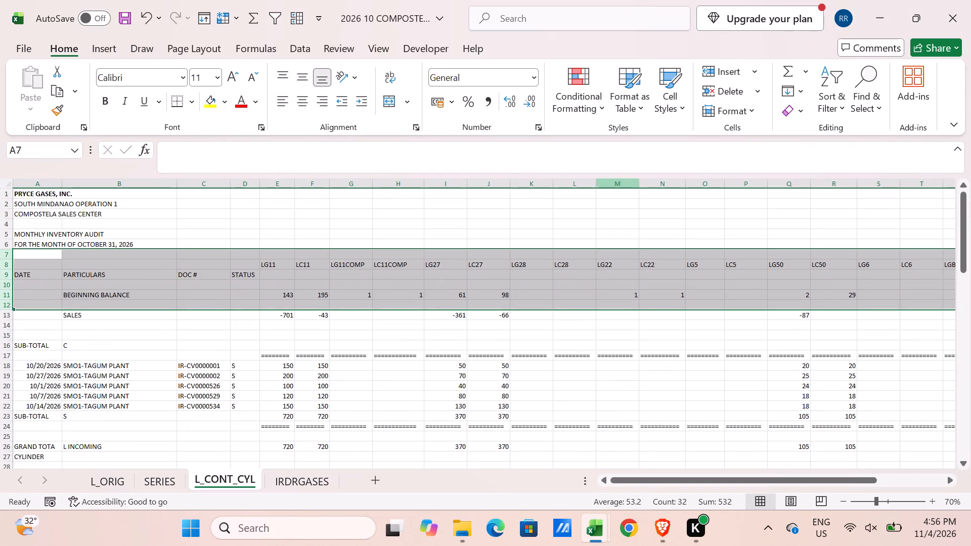
Copy header rows 8 and 9 from the September LPG workbook's Compostela sheet and insert them at row 8 of L_CONT_CYL.
{"action": "left_click", "coordinate": [595, 525]}
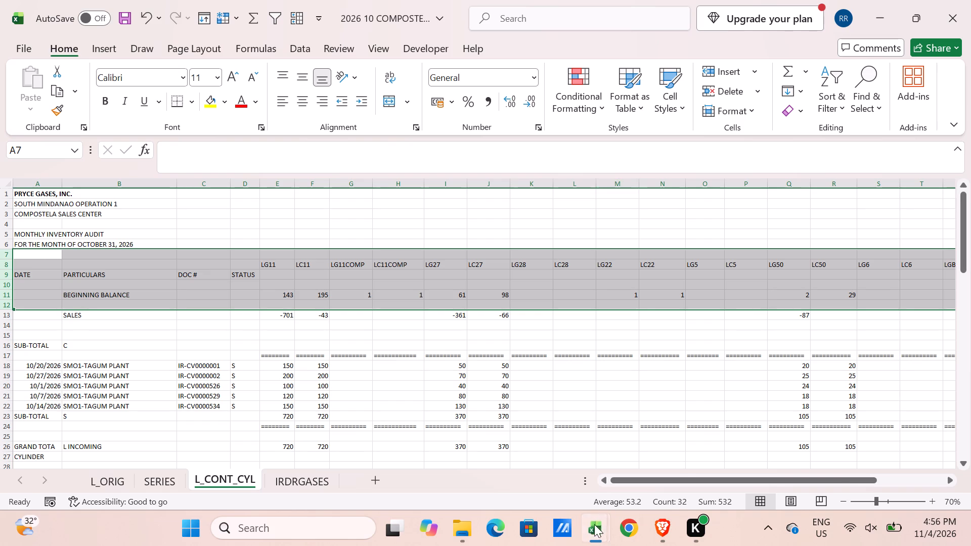
{"action": "left_click", "coordinate": [477, 448]}
{"action": "scroll", "coordinate": [363, 373], "scroll_direction": "up", "scroll_amount": 14}
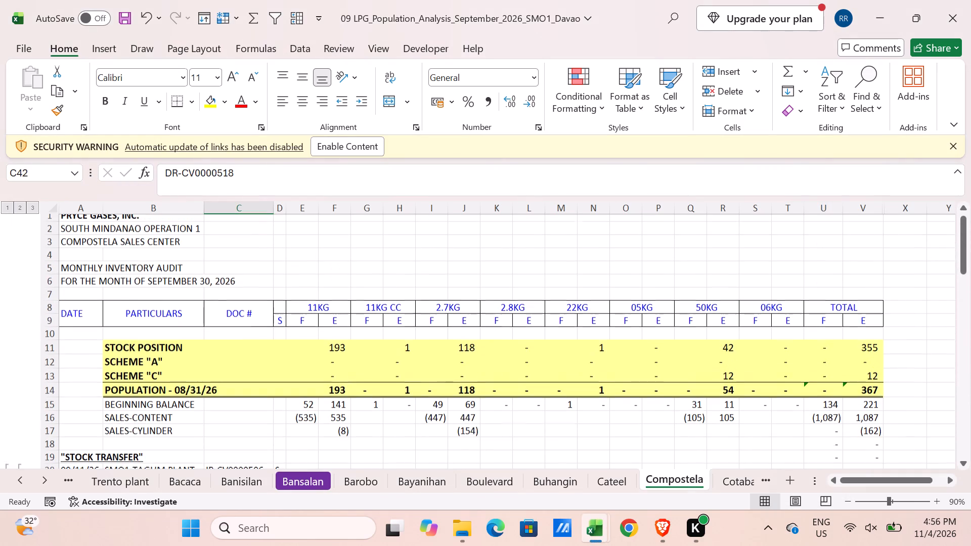
{"action": "left_click_drag", "start_coordinate": [54, 311], "coordinate": [54, 326]}
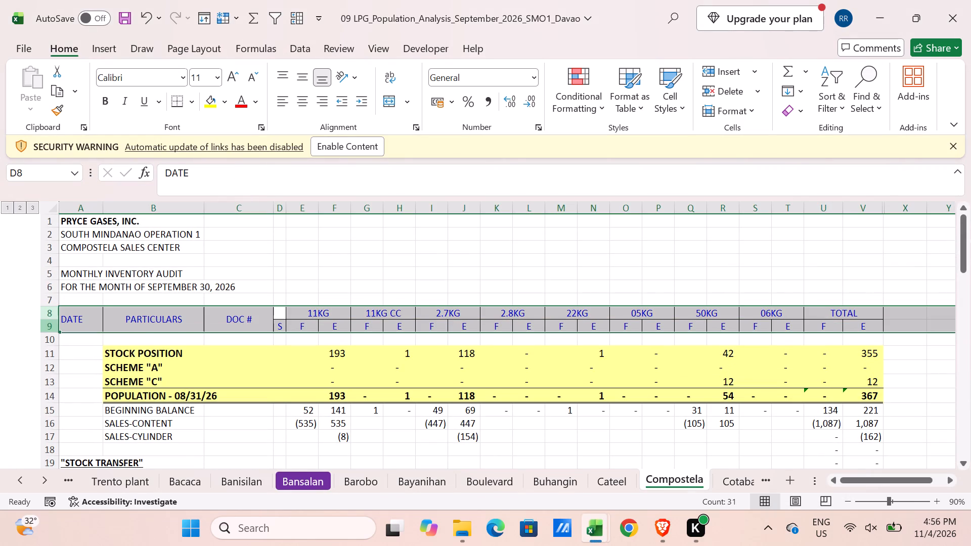
{"action": "key", "text": "ctrl+c"}
{"action": "key", "text": "alt+Tab"}
{"action": "left_click", "coordinate": [12, 263]}
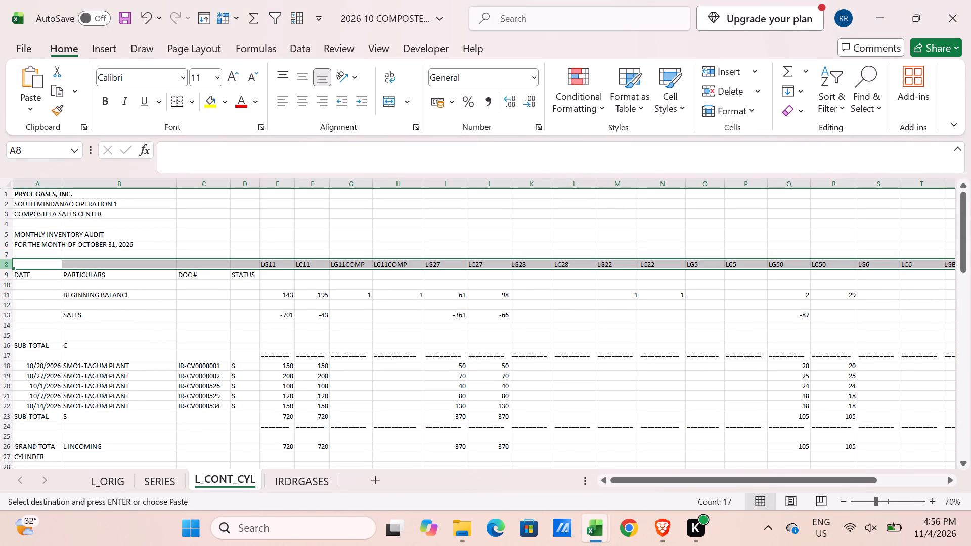
{"action": "key", "text": "ctrl+shift+equal"}
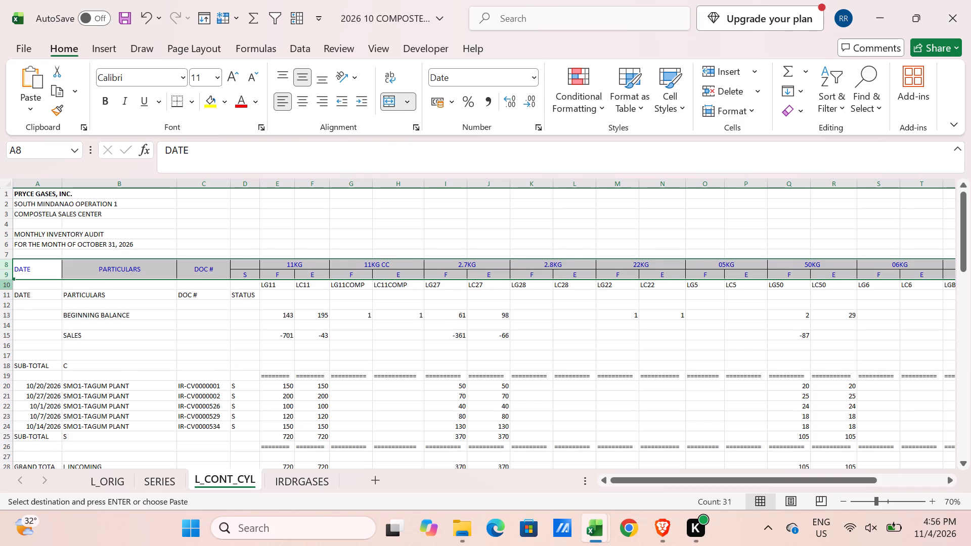
Delete the old column-header rows 10 and 11 from L_CONT_CYL.
{"action": "left_click_drag", "start_coordinate": [9, 285], "coordinate": [9, 297]}
{"action": "key", "text": "ctrl+minus"}
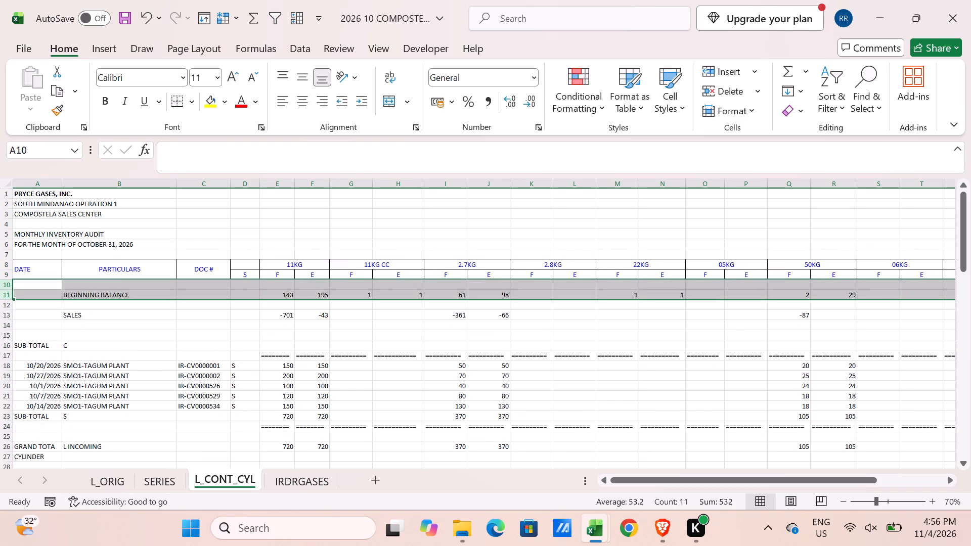
Move the blank row 12 between BEGINNING BALANCE and SALES to just below the SALES row.
{"action": "left_click", "coordinate": [9, 305]}
{"action": "key", "text": "ctrl+x"}
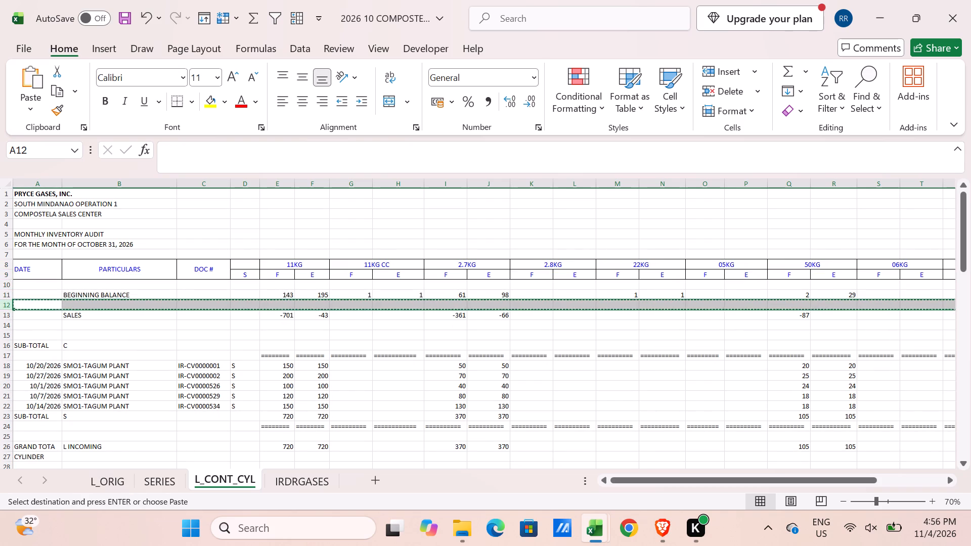
{"action": "left_click", "coordinate": [10, 326]}
{"action": "key", "text": "ctrl+shift+equal"}
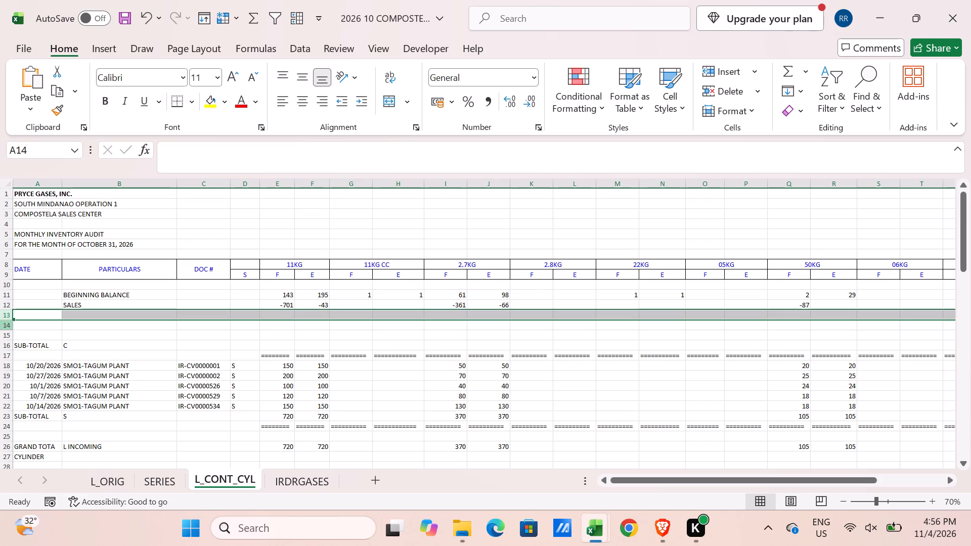
Narrow the status column D to fit its one-letter entries.
{"action": "left_click_drag", "start_coordinate": [257, 184], "coordinate": [255, 184]}
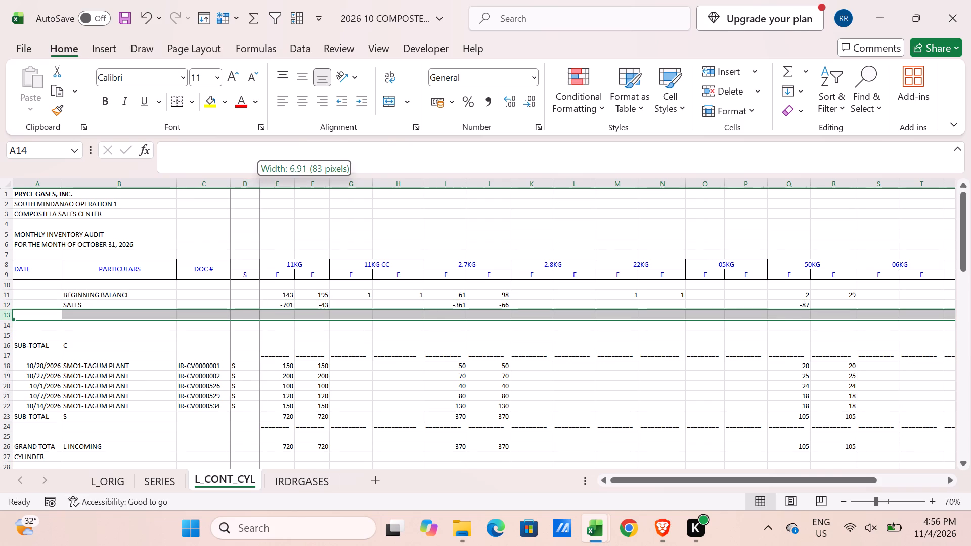
{"action": "left_click_drag", "start_coordinate": [255, 184], "coordinate": [237, 186]}
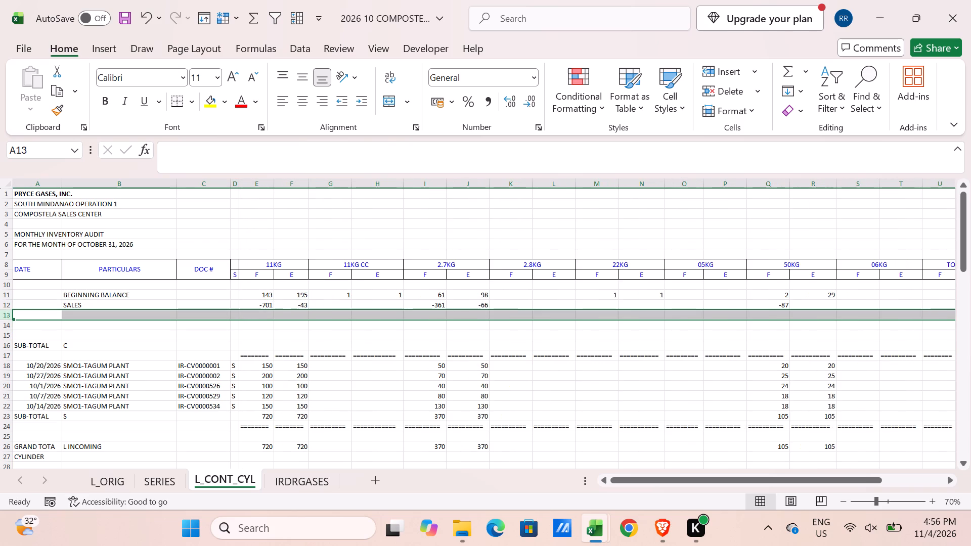
Apply the custom number format _(* #,##0_);_(* (#,##0);_(* "-"_);_(@_) to the quantity columns from 11KG through TOTAL on L_CONT_CYL.
{"action": "left_click_drag", "start_coordinate": [259, 184], "coordinate": [753, 198]}
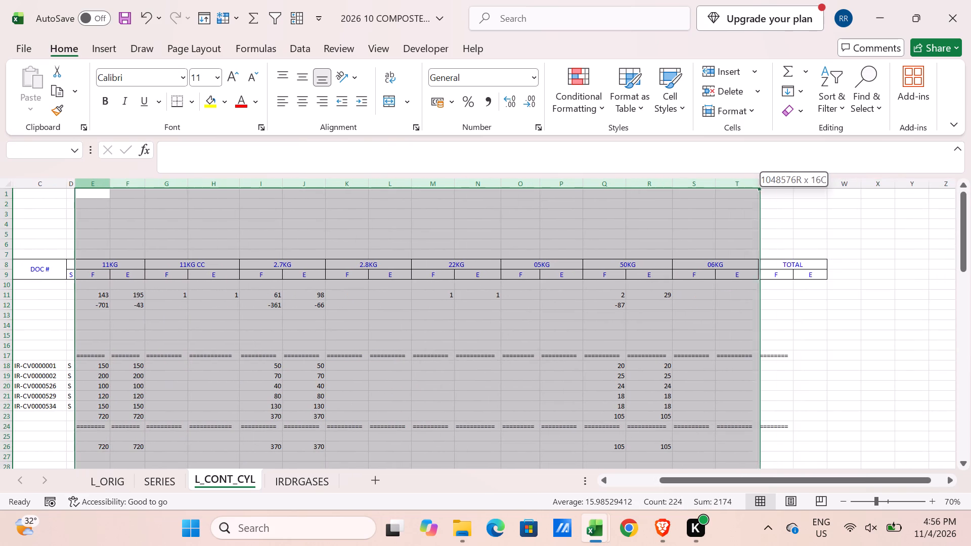
{"action": "left_click_drag", "start_coordinate": [753, 198], "coordinate": [801, 208]}
{"action": "left_click_drag", "start_coordinate": [729, 479], "coordinate": [456, 432]}
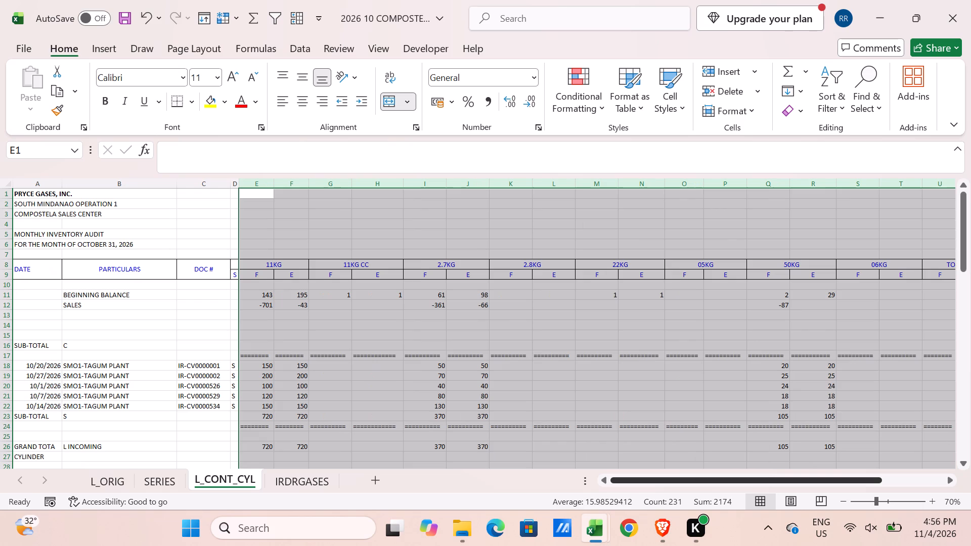
{"action": "right_click", "coordinate": [261, 184]}
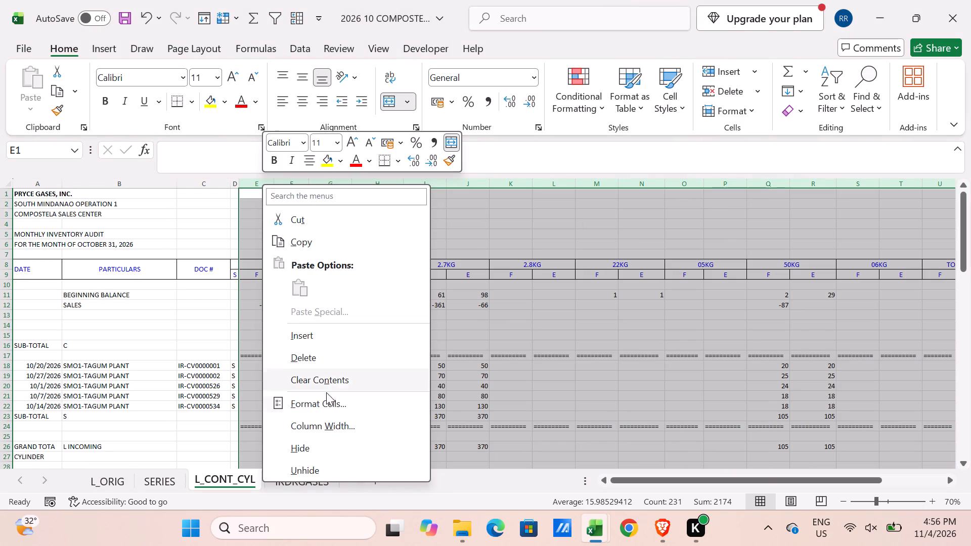
{"action": "left_click", "coordinate": [325, 401]}
{"action": "left_click", "coordinate": [155, 308]}
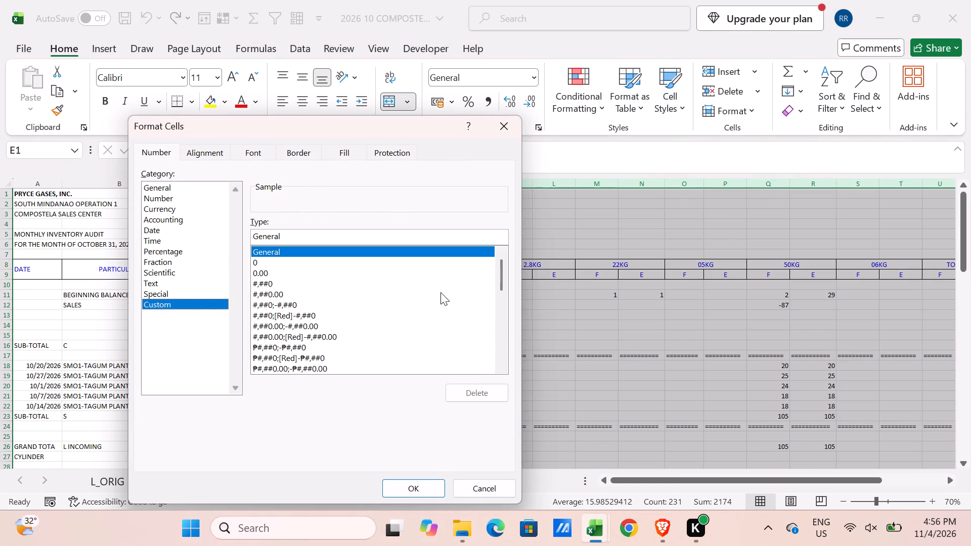
{"action": "left_click_drag", "start_coordinate": [503, 273], "coordinate": [486, 374]}
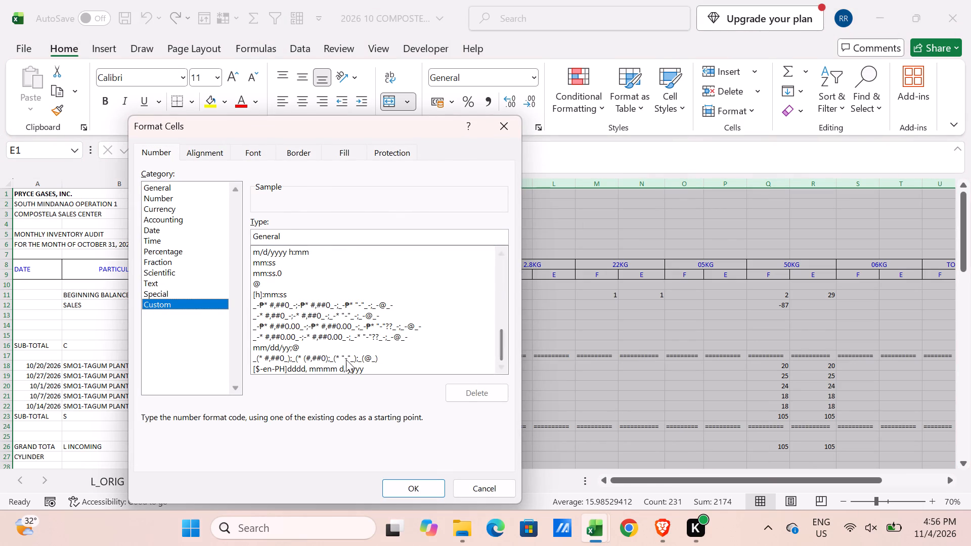
{"action": "left_click", "coordinate": [348, 366]}
{"action": "left_click", "coordinate": [350, 356]}
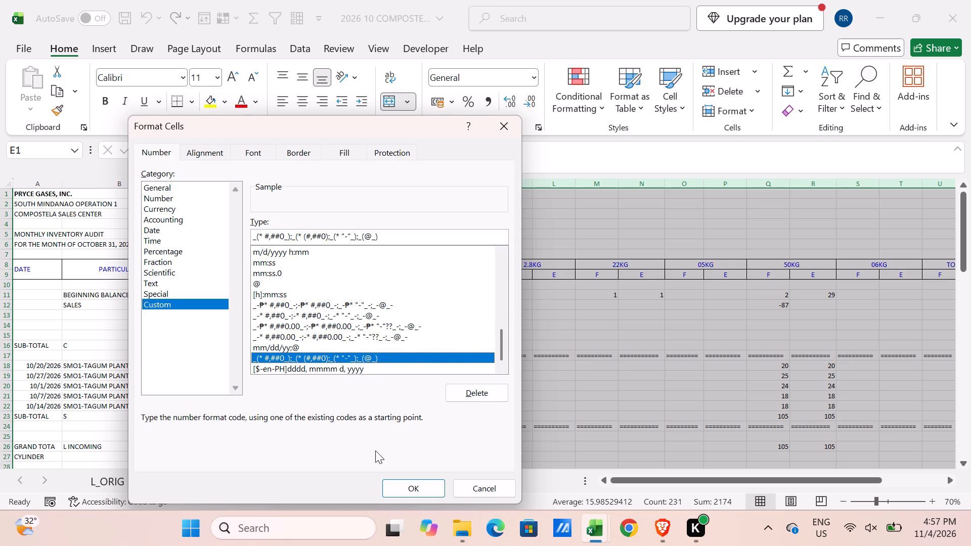
{"action": "left_click", "coordinate": [414, 483]}
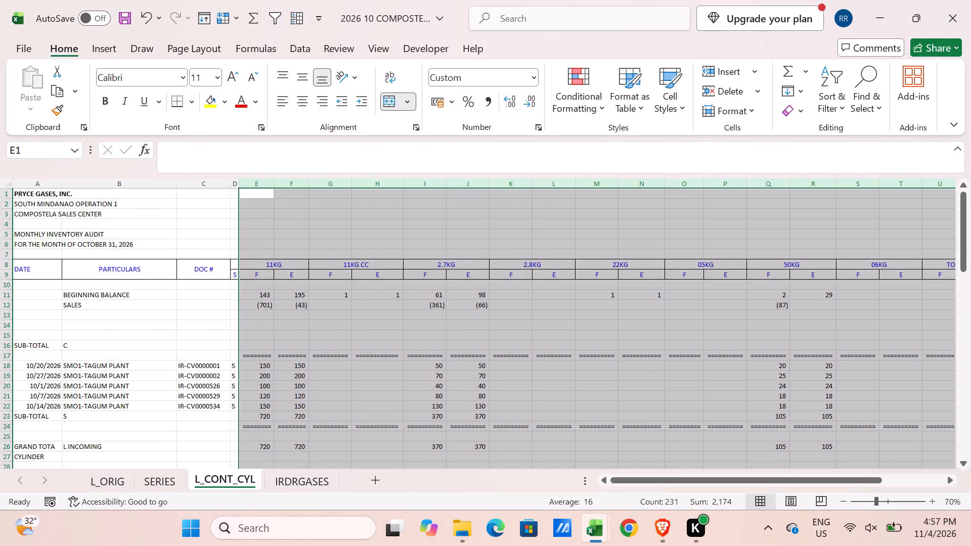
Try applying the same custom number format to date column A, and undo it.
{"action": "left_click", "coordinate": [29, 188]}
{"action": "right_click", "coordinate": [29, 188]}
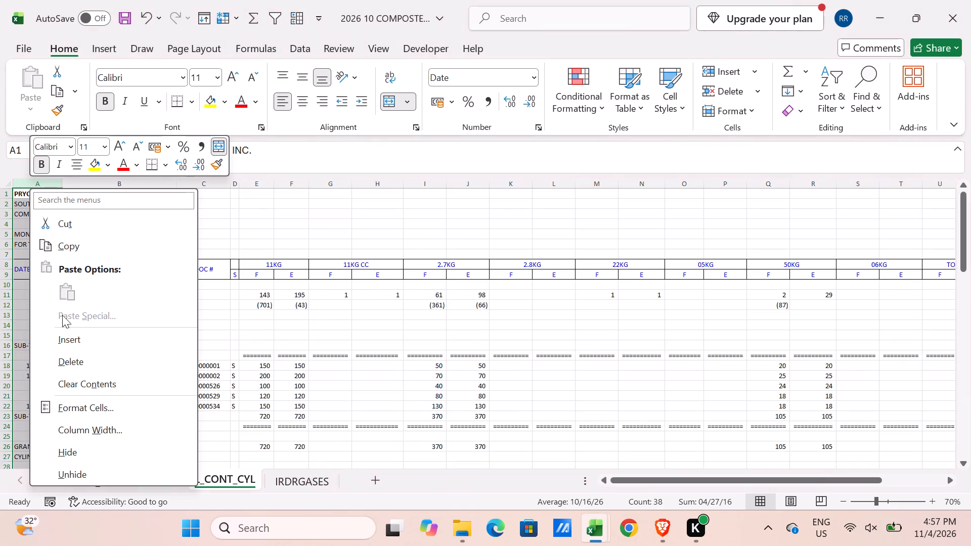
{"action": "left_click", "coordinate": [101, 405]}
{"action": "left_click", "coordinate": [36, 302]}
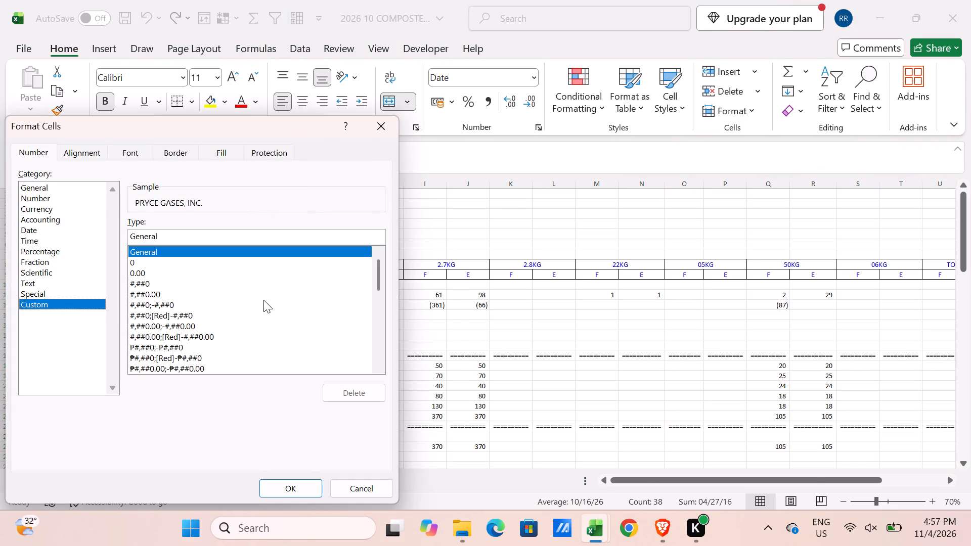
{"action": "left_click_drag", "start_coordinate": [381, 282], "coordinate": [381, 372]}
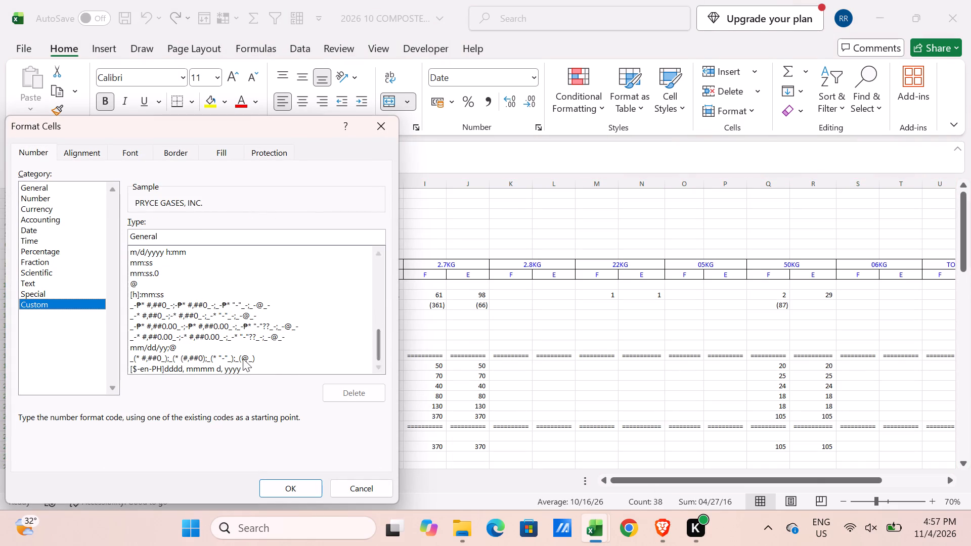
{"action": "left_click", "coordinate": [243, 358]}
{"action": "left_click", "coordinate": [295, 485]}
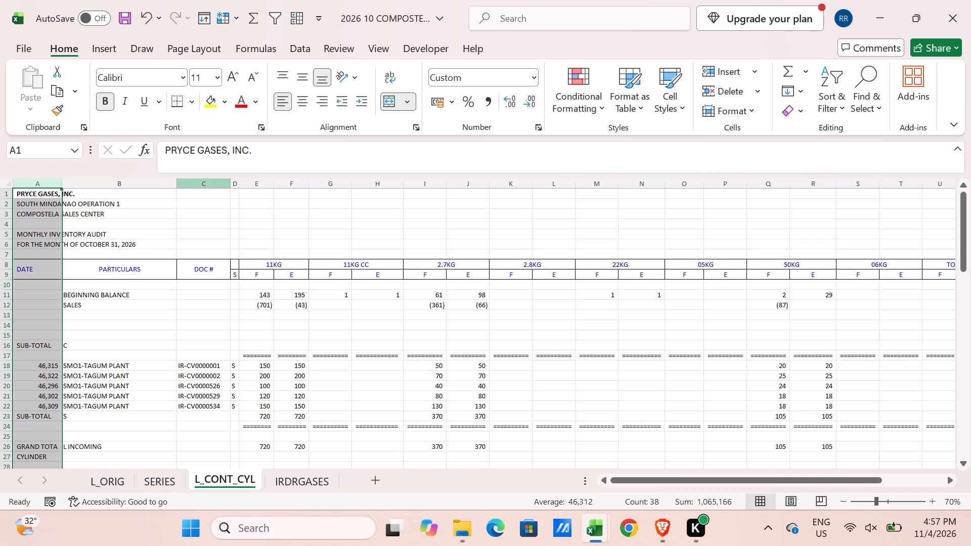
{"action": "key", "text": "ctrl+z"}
Format column A's dates in the 03/14/12 style and left-align the column.
{"action": "right_click", "coordinate": [44, 187]}
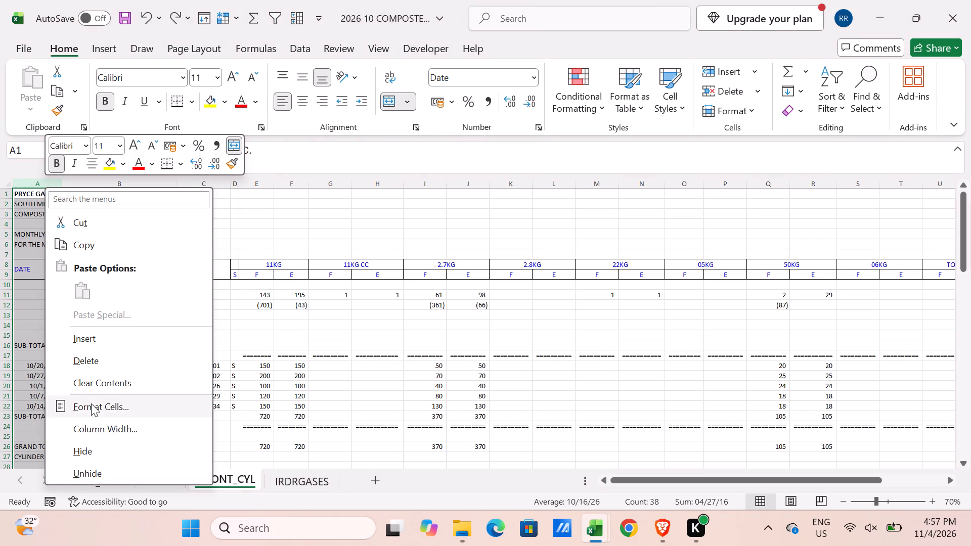
{"action": "left_click", "coordinate": [91, 403]}
{"action": "left_click", "coordinate": [37, 230]}
{"action": "left_click", "coordinate": [146, 276]}
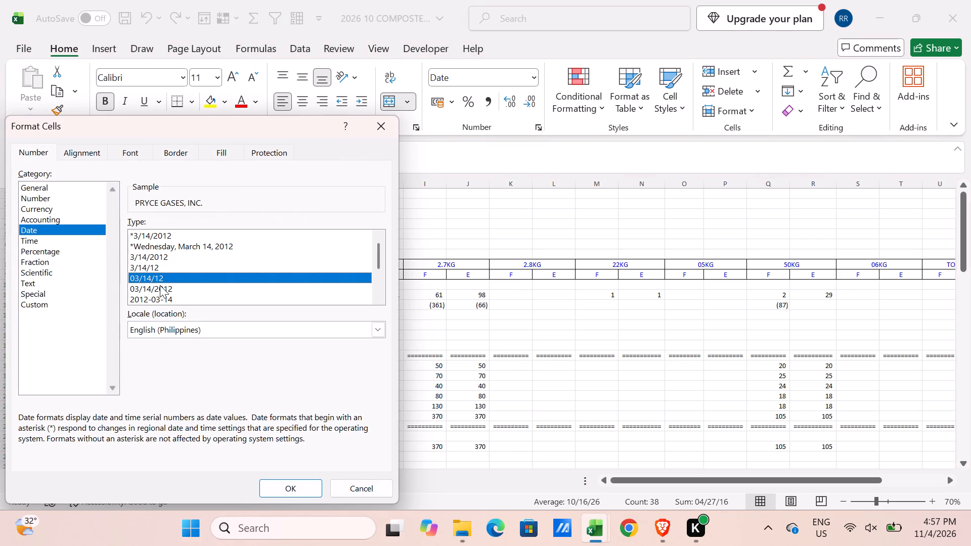
{"action": "left_click", "coordinate": [281, 488]}
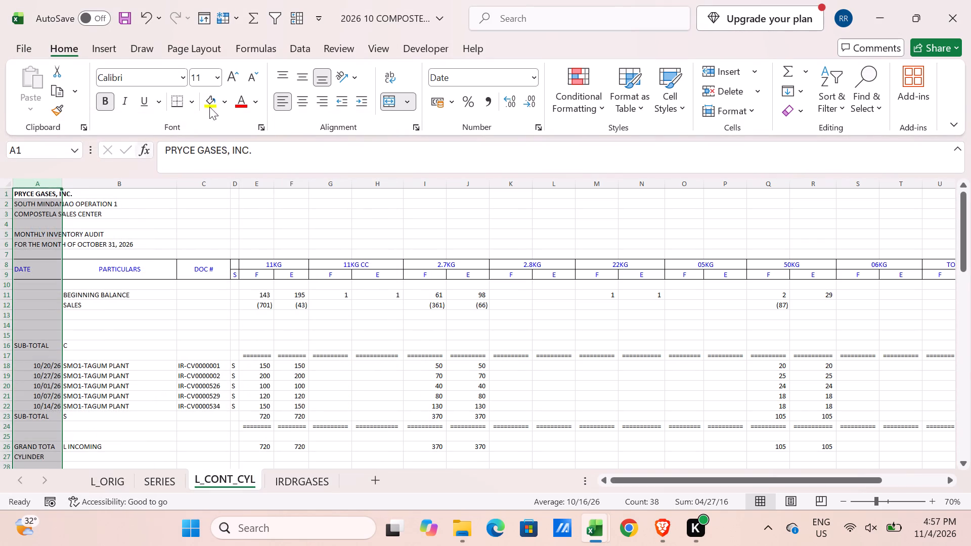
{"action": "double_click", "coordinate": [285, 98]}
Narrow columns A and B so they fit the short dates and the plant names more tightly.
{"action": "left_click_drag", "start_coordinate": [60, 187], "coordinate": [57, 186]}
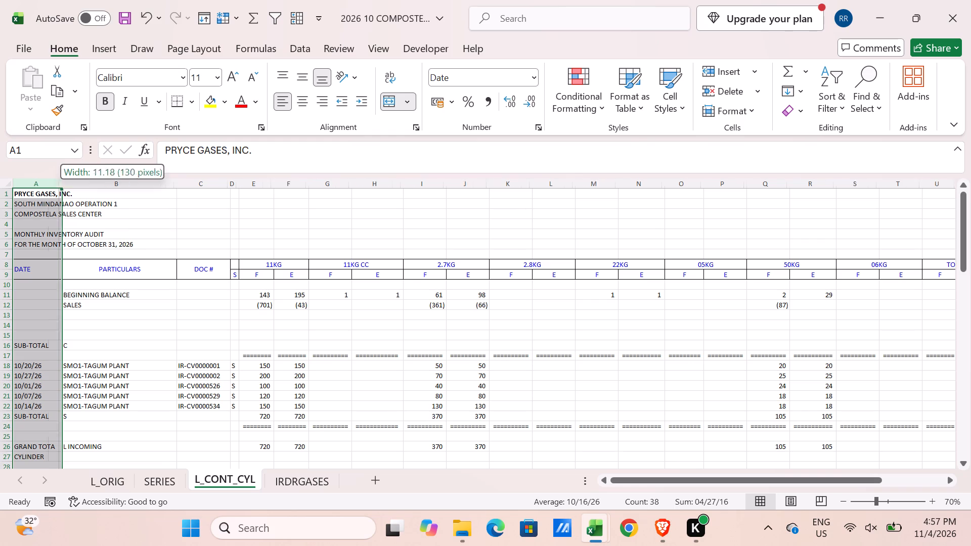
{"action": "left_click_drag", "start_coordinate": [57, 186], "coordinate": [45, 184]}
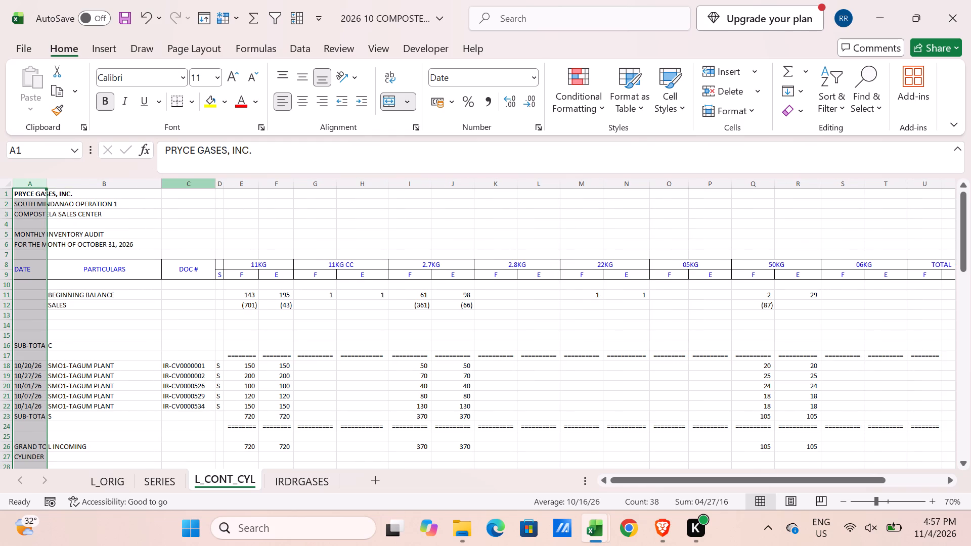
{"action": "left_click_drag", "start_coordinate": [158, 180], "coordinate": [117, 189]}
Give the quantity columns E through V one uniform, narrower width.
{"action": "scroll", "coordinate": [216, 290], "scroll_direction": "up", "scroll_amount": 3}
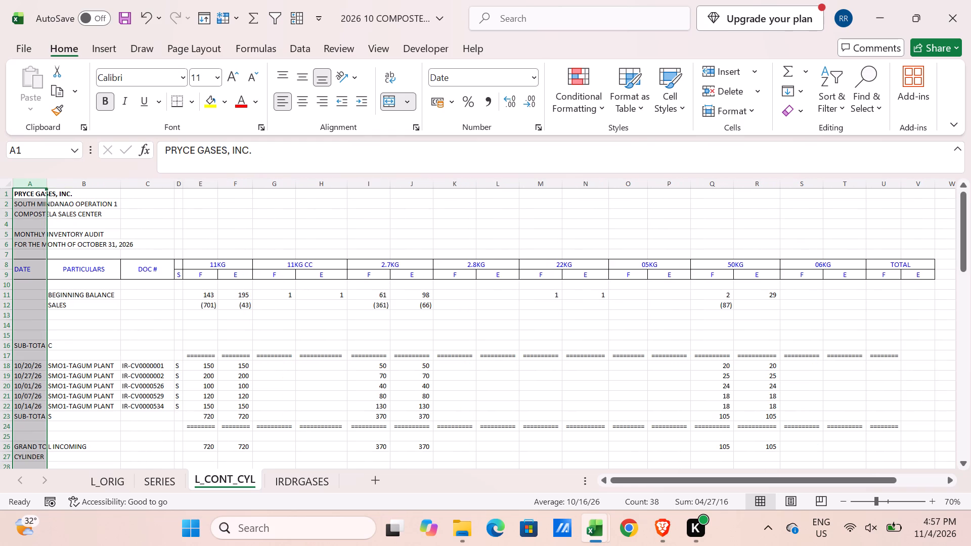
{"action": "scroll", "coordinate": [459, 422], "scroll_direction": "down", "scroll_amount": 1}
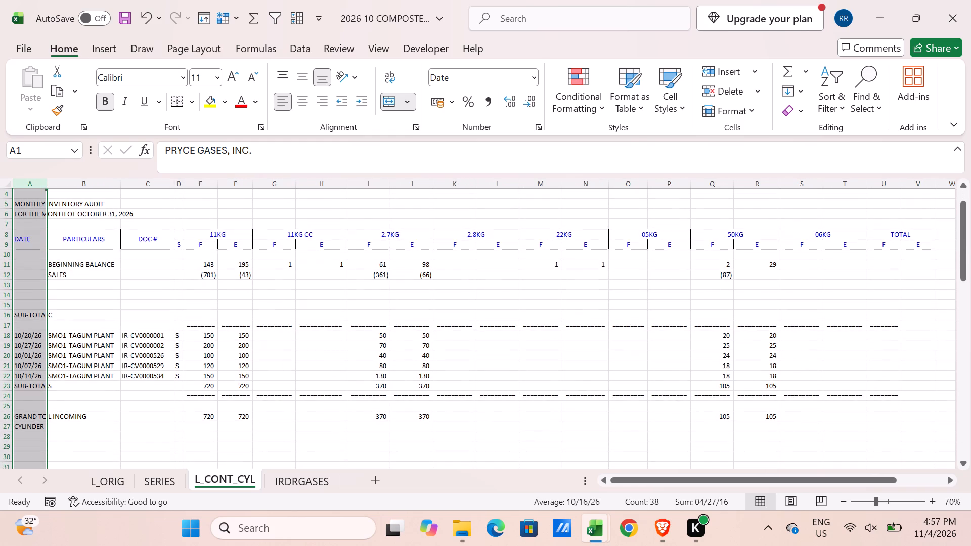
{"action": "scroll", "coordinate": [459, 422], "scroll_direction": "down", "scroll_amount": 4}
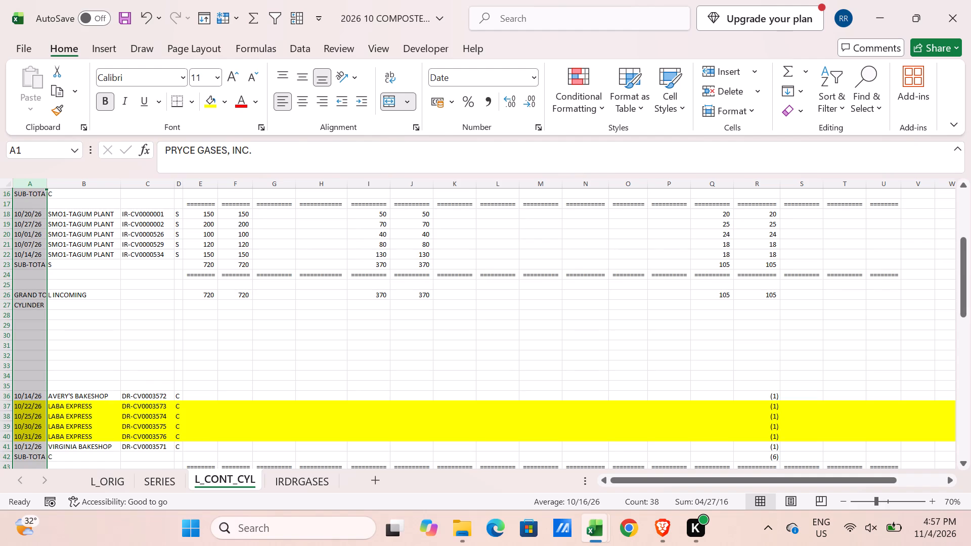
{"action": "scroll", "coordinate": [459, 422], "scroll_direction": "up", "scroll_amount": 4}
{"action": "key", "text": "Tab"}
{"action": "scroll", "coordinate": [457, 420], "scroll_direction": "up", "scroll_amount": 4}
{"action": "scroll", "coordinate": [261, 401], "scroll_direction": "up", "scroll_amount": 3}
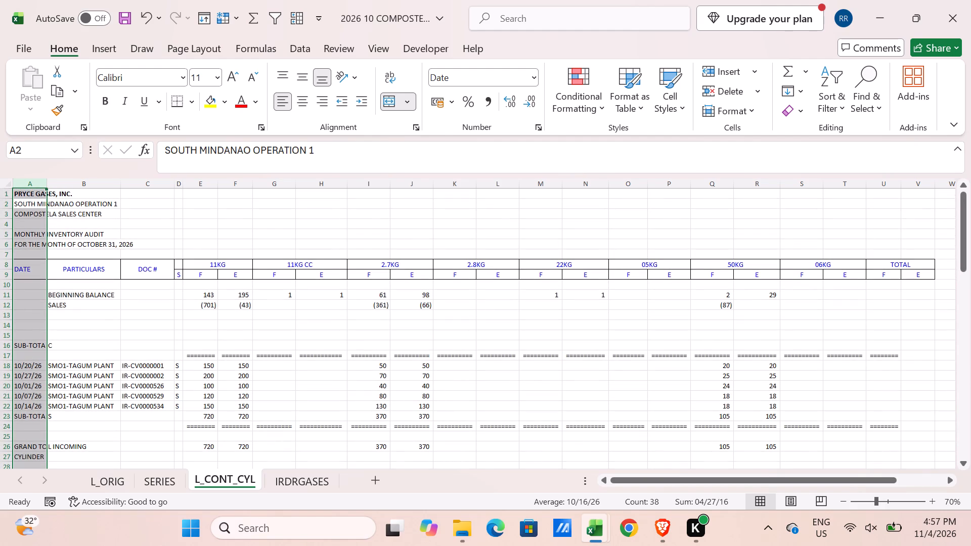
{"action": "left_click_drag", "start_coordinate": [203, 186], "coordinate": [913, 234]}
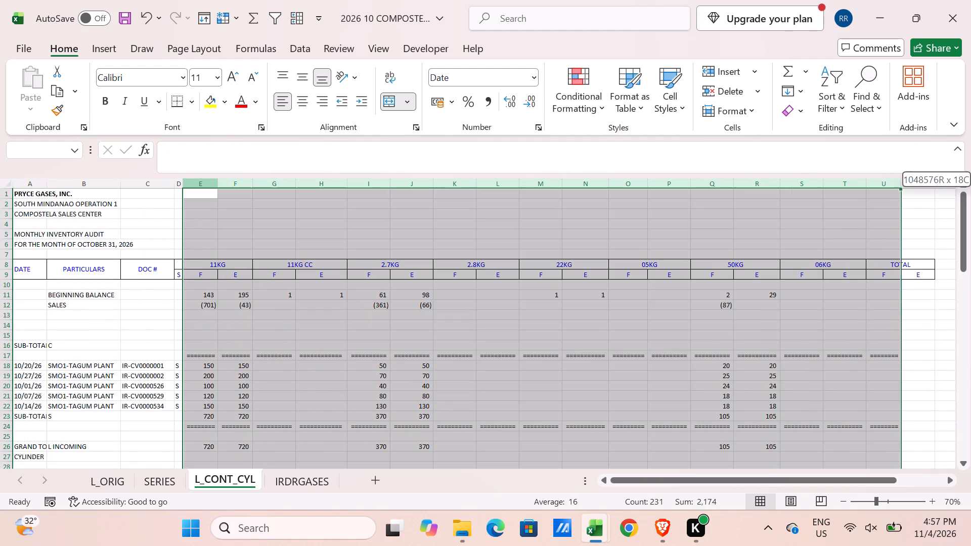
{"action": "left_click_drag", "start_coordinate": [913, 234], "coordinate": [906, 233]}
{"action": "left_click", "coordinate": [217, 185]}
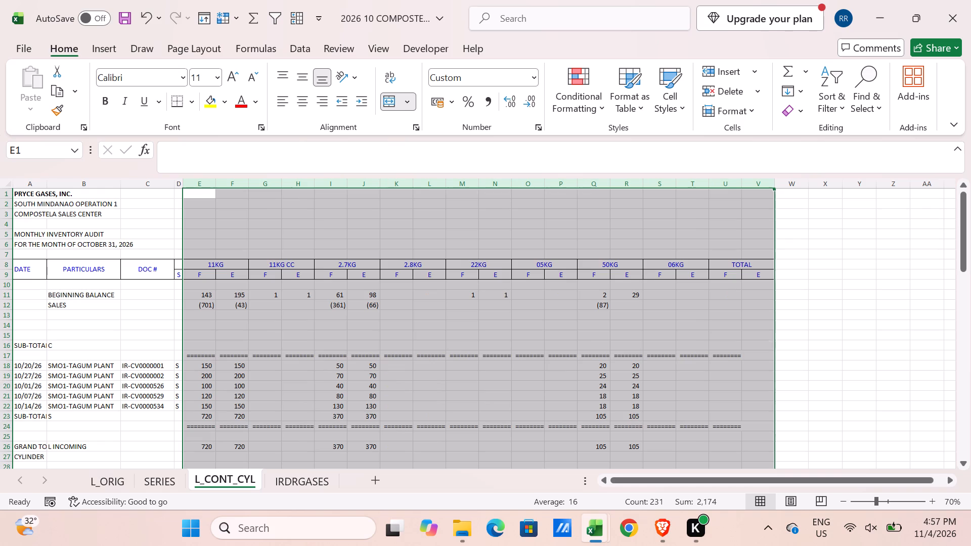
Copy the BEGINNING BALANCE total formulas U15:V15 from the September LPG workbook's Compostela sheet and paste only the formulas into U11:V11 of L_CONT_CYL.
{"action": "scroll", "coordinate": [204, 419], "scroll_direction": "up", "scroll_amount": 3}
{"action": "key", "text": "alt+Tab"}
{"action": "scroll", "coordinate": [820, 394], "scroll_direction": "down", "scroll_amount": 2}
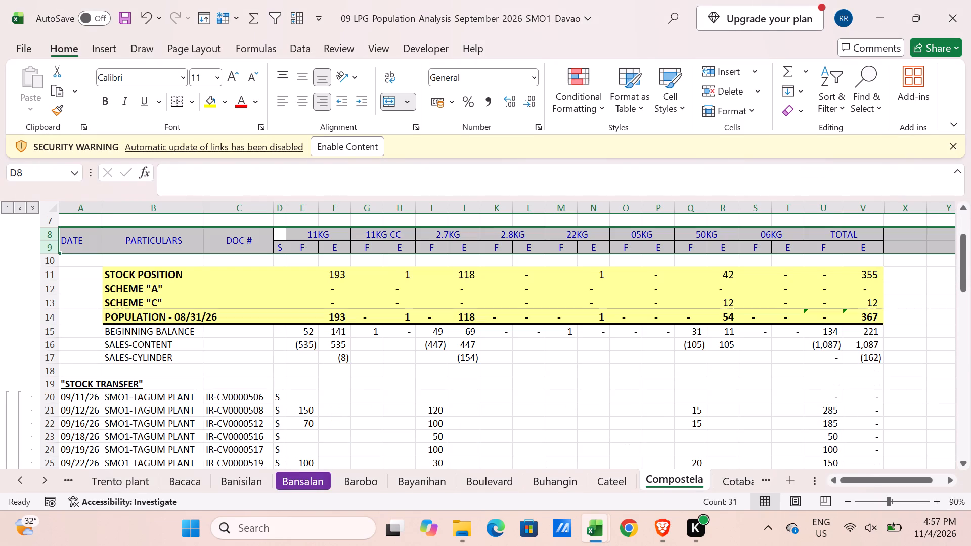
{"action": "left_click_drag", "start_coordinate": [827, 332], "coordinate": [848, 333]}
{"action": "key", "text": "ctrl+c"}
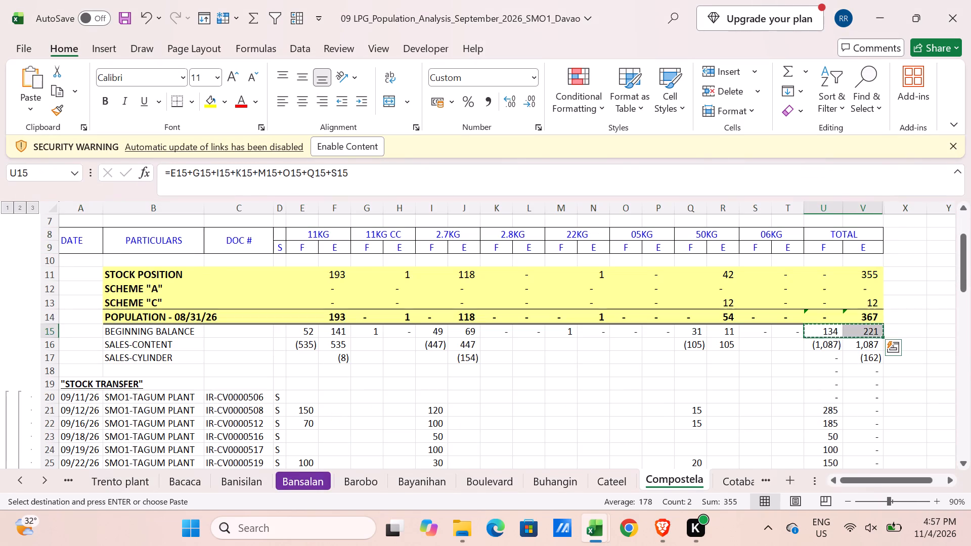
{"action": "key", "text": "alt+Tab"}
{"action": "left_click", "coordinate": [729, 295]}
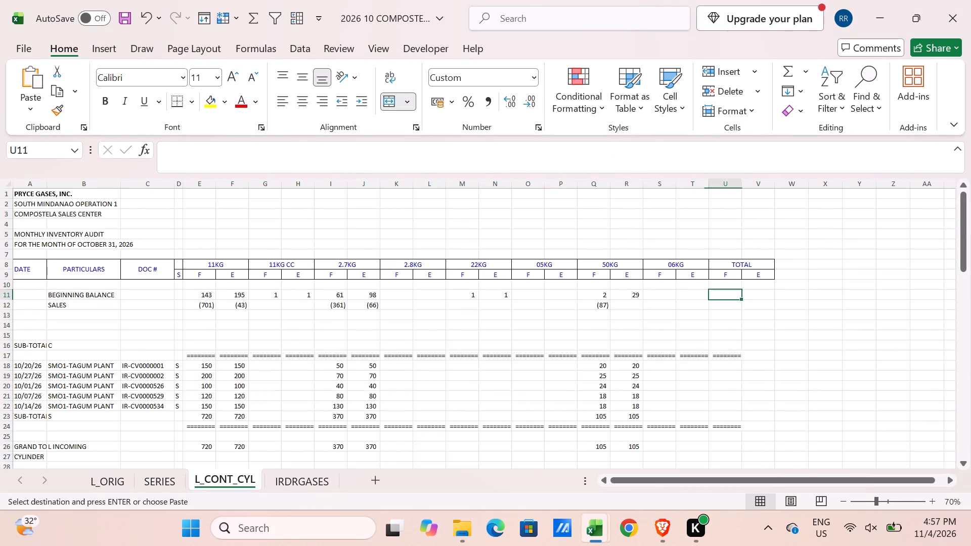
{"action": "key", "text": "alt+e"}
{"action": "type", "text": "SF"}
{"action": "key", "text": "Return"}
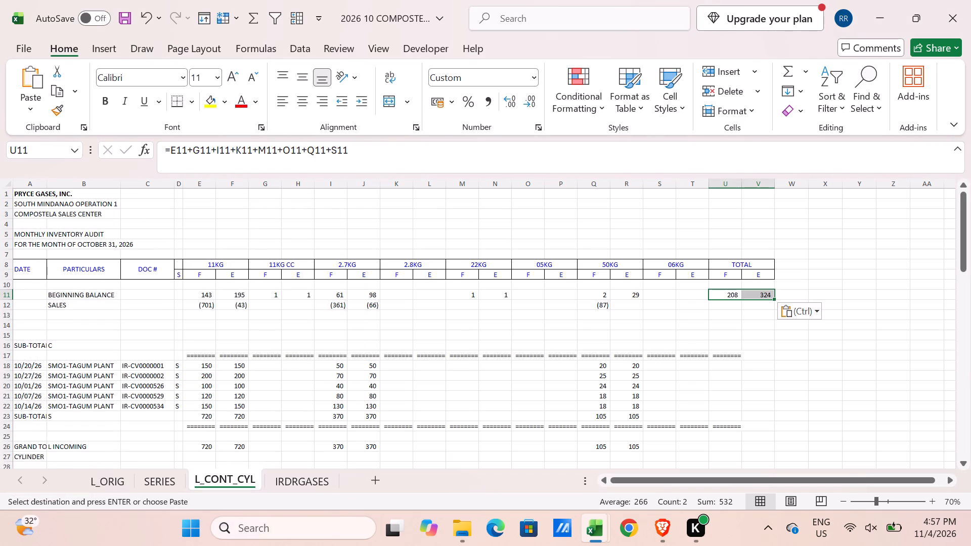
Fill the TOTAL formulas in U11:V11 down to the EMPTY CYLINDER row 81.
{"action": "left_click_drag", "start_coordinate": [774, 298], "coordinate": [723, 508]}
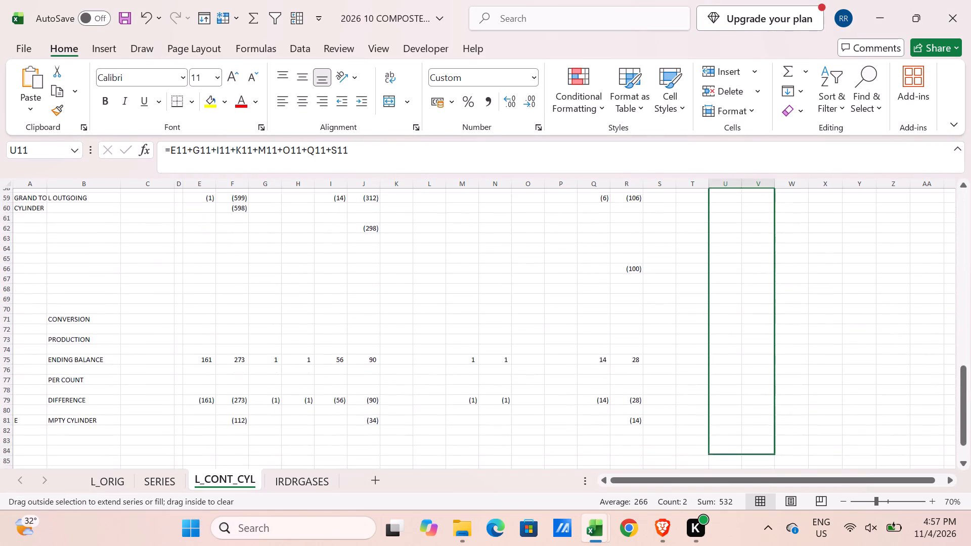
{"action": "left_click_drag", "start_coordinate": [723, 508], "coordinate": [704, 423]}
Widen column B to fit the longer SMO-TAGUM PLANT/S2 names.
{"action": "scroll", "coordinate": [683, 408], "scroll_direction": "up", "scroll_amount": 10}
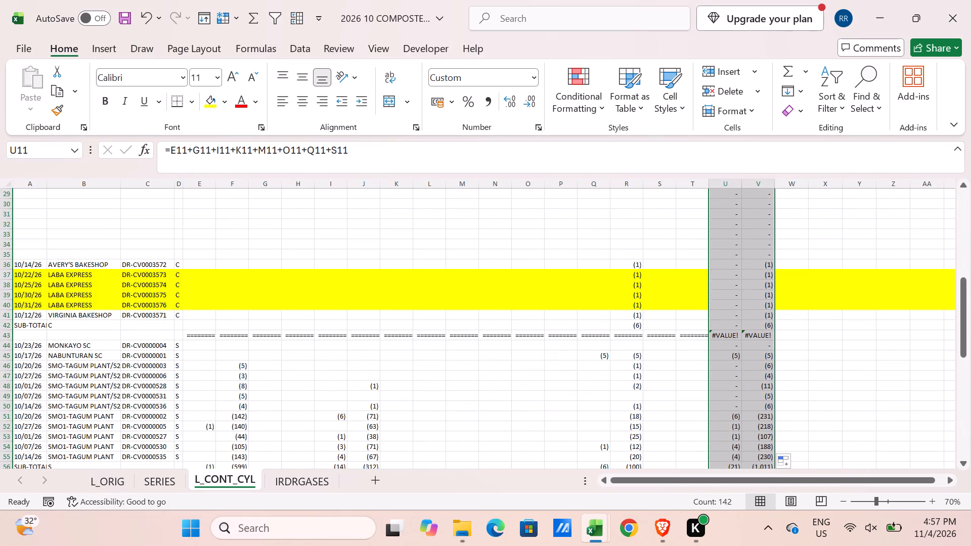
{"action": "left_click_drag", "start_coordinate": [121, 181], "coordinate": [136, 183]}
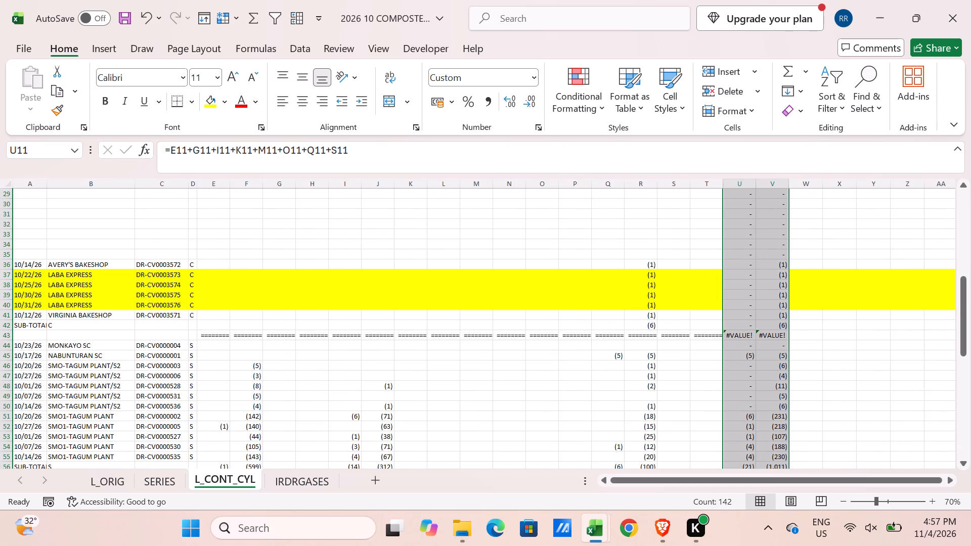
Move the 11KG empty-cylinder SALES quantity from F12 down one row to F13 on L_CONT_CYL.
{"action": "scroll", "coordinate": [243, 233], "scroll_direction": "up", "scroll_amount": 4}
{"action": "scroll", "coordinate": [228, 274], "scroll_direction": "up", "scroll_amount": 8}
{"action": "scroll", "coordinate": [33, 316], "scroll_direction": "down", "scroll_amount": 1}
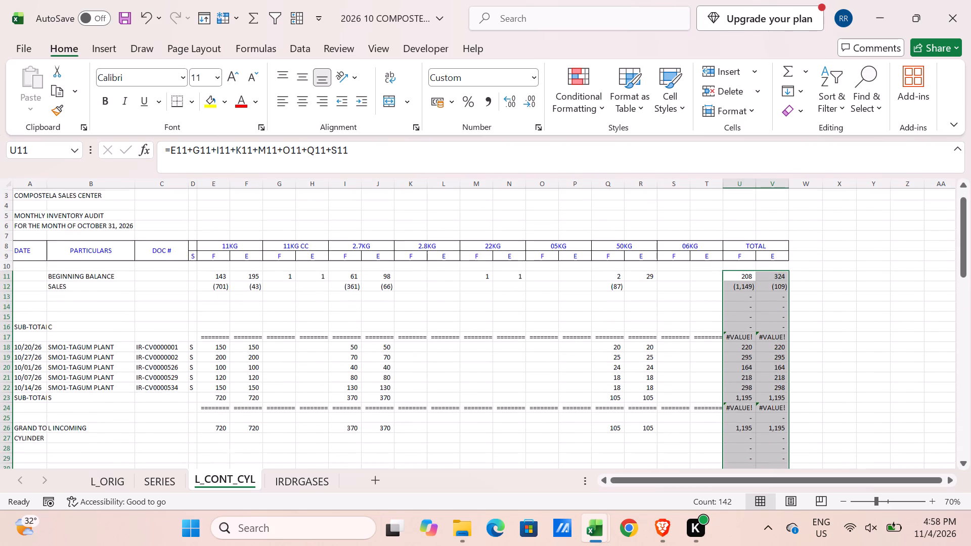
{"action": "scroll", "coordinate": [41, 315], "scroll_direction": "down", "scroll_amount": 1}
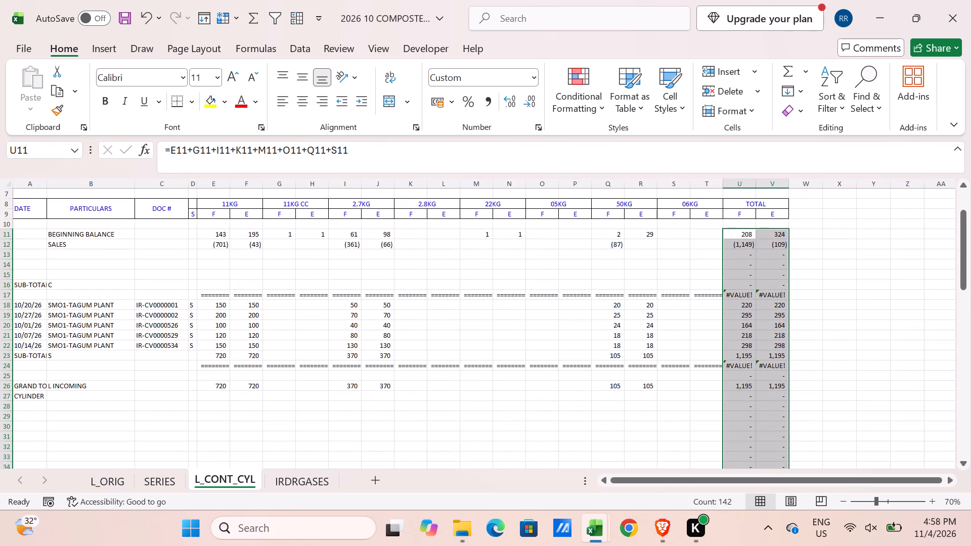
{"action": "left_click", "coordinate": [961, 460]}
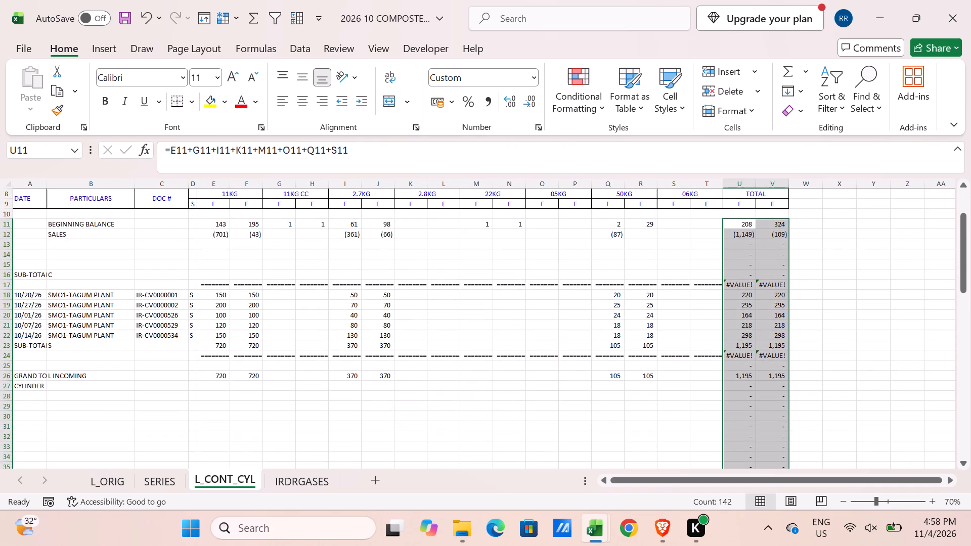
{"action": "left_click", "coordinate": [254, 235]}
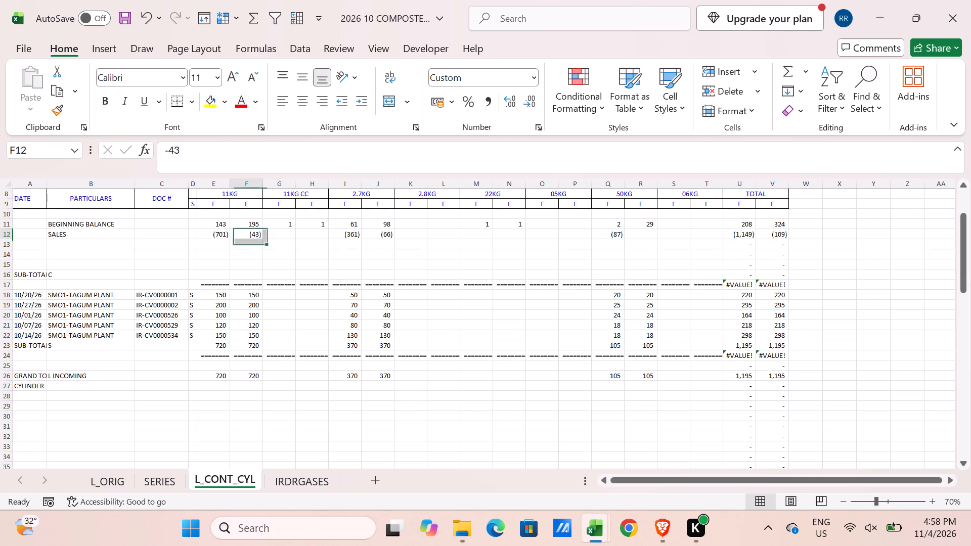
{"action": "key", "text": "ctrl+c"}
{"action": "left_click", "coordinate": [261, 250]}
{"action": "left_click", "coordinate": [259, 244]}
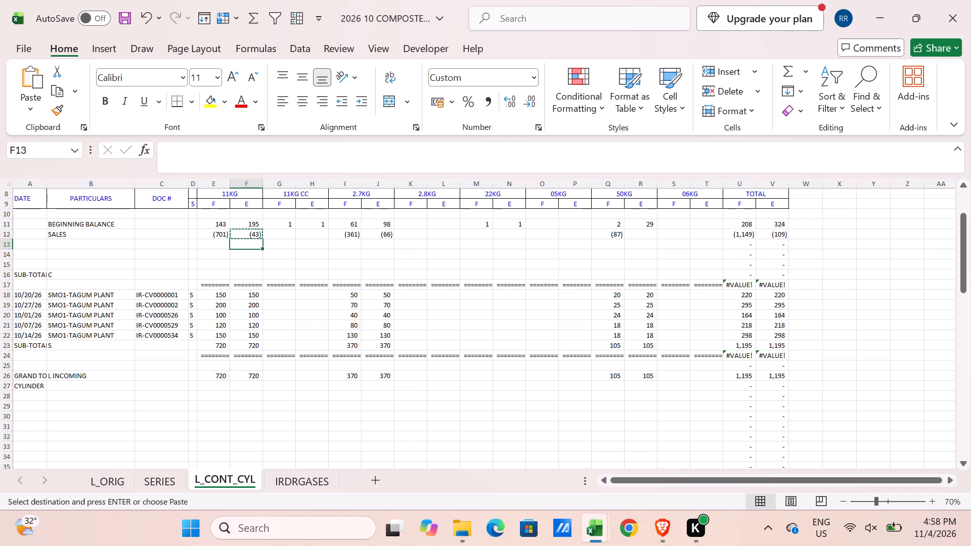
{"action": "key", "text": "ctrl+v"}
{"action": "left_click", "coordinate": [256, 236]}
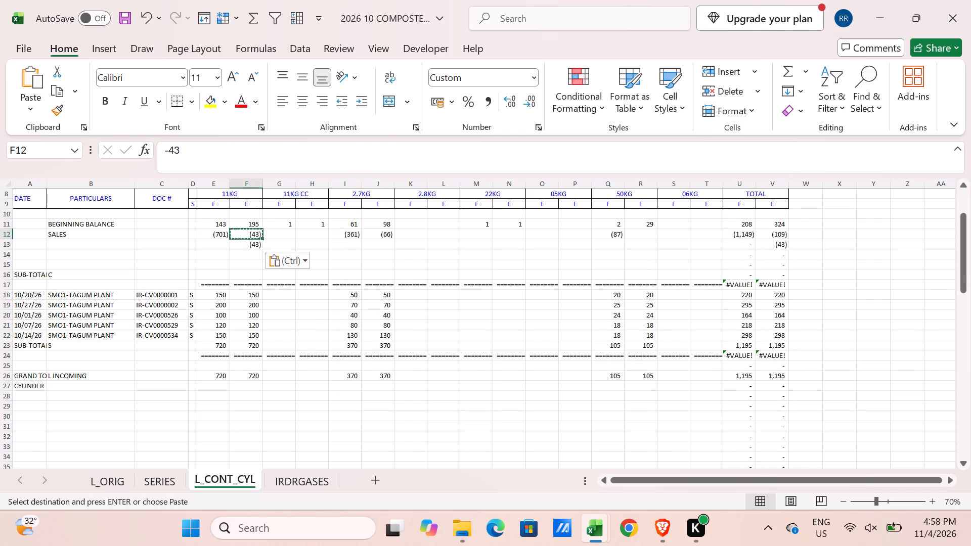
{"action": "key", "text": "Delete"}
Move the 2.7KG empty-cylinder SALES quantity from J12 down one row to J13.
{"action": "left_click", "coordinate": [383, 238]}
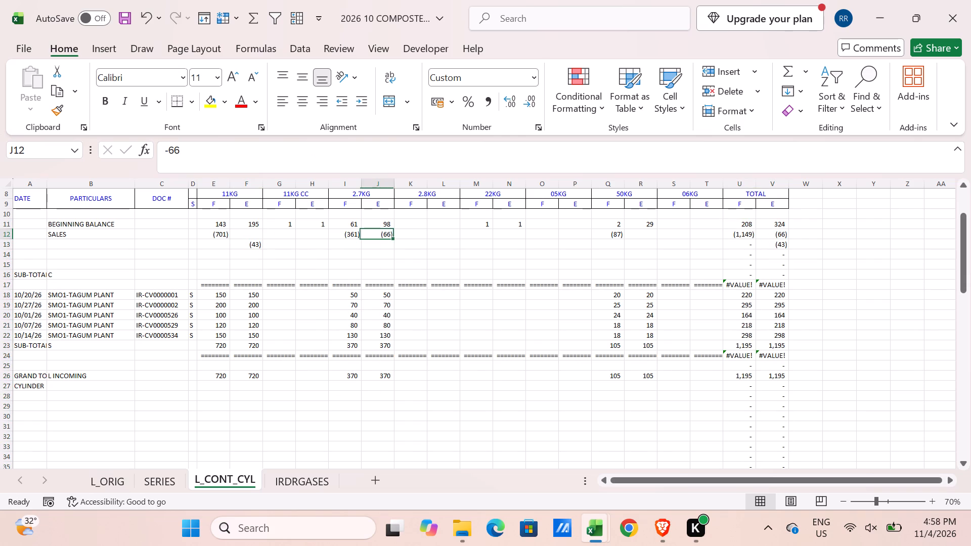
{"action": "key", "text": "ctrl+c"}
{"action": "left_click", "coordinate": [387, 245]}
{"action": "key", "text": "ctrl+v"}
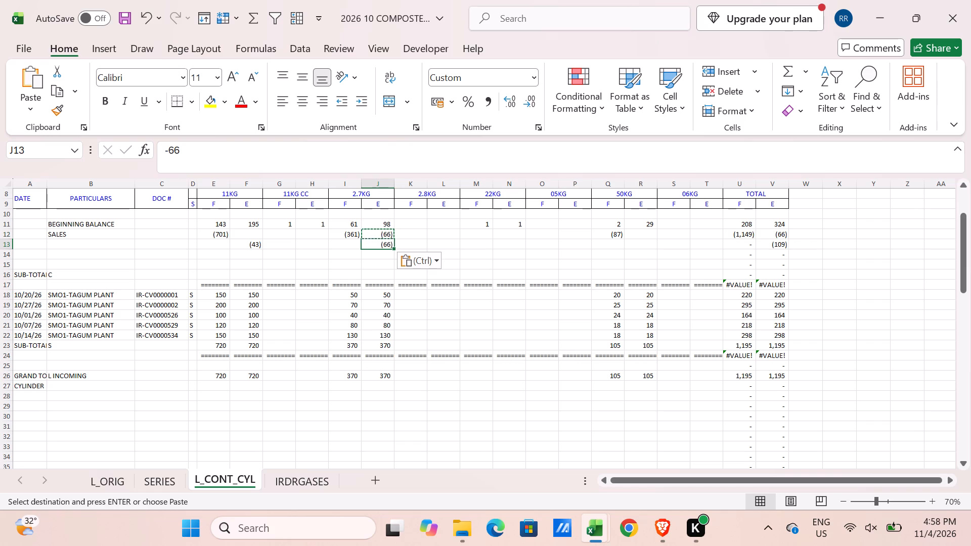
{"action": "left_click", "coordinate": [382, 234]}
{"action": "key", "text": "Delete"}
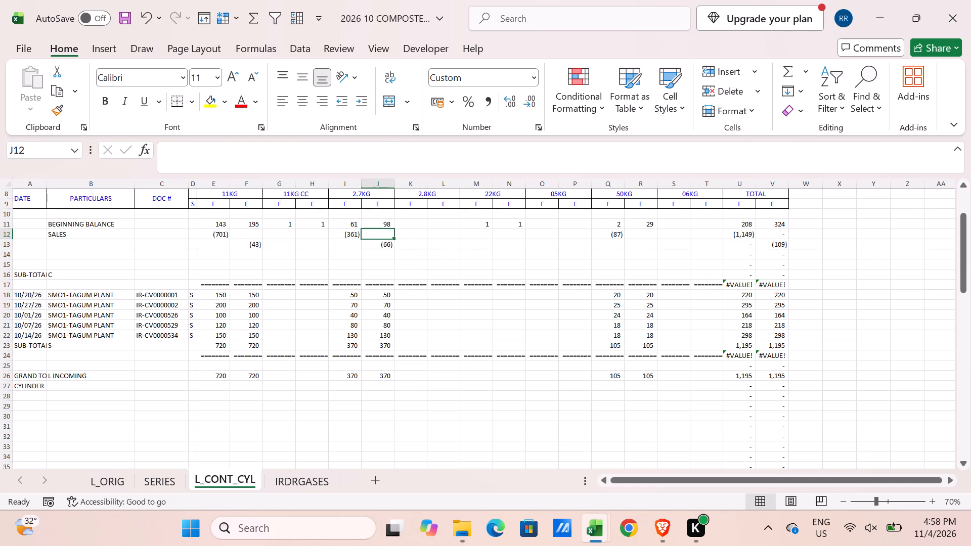
Clear the SUB-TOTAL C label and its separator line in A15:T17.
{"action": "left_click", "coordinate": [42, 264]}
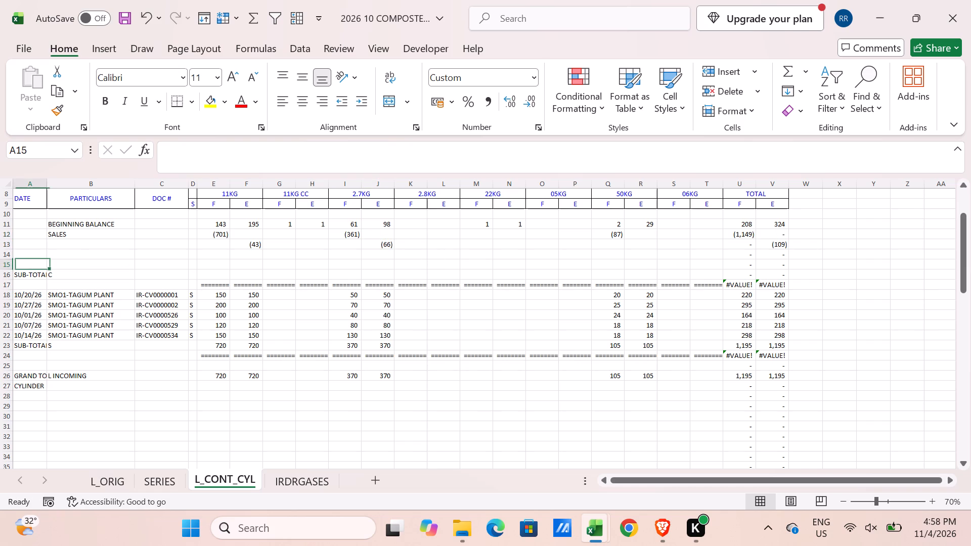
{"action": "left_click", "coordinate": [707, 284], "text": "shift"}
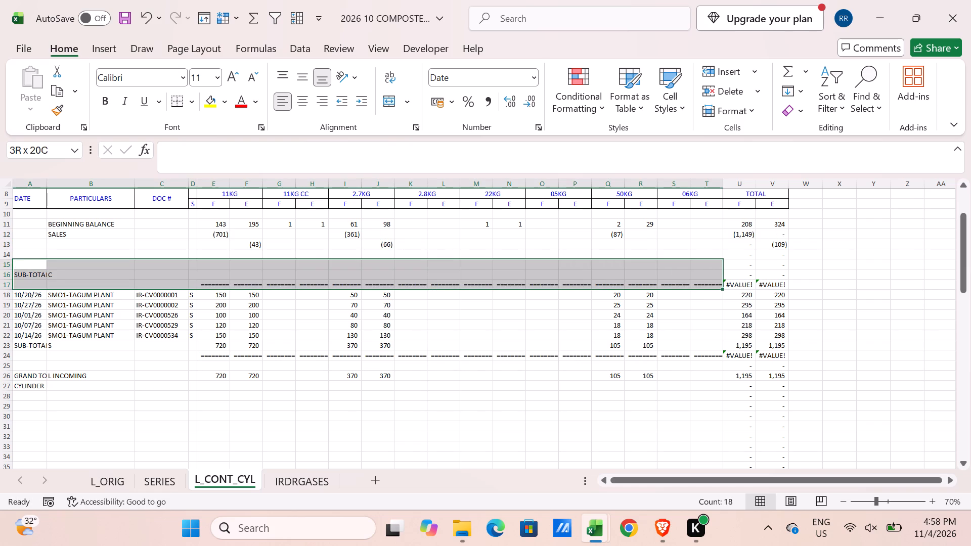
{"action": "key", "text": "Delete"}
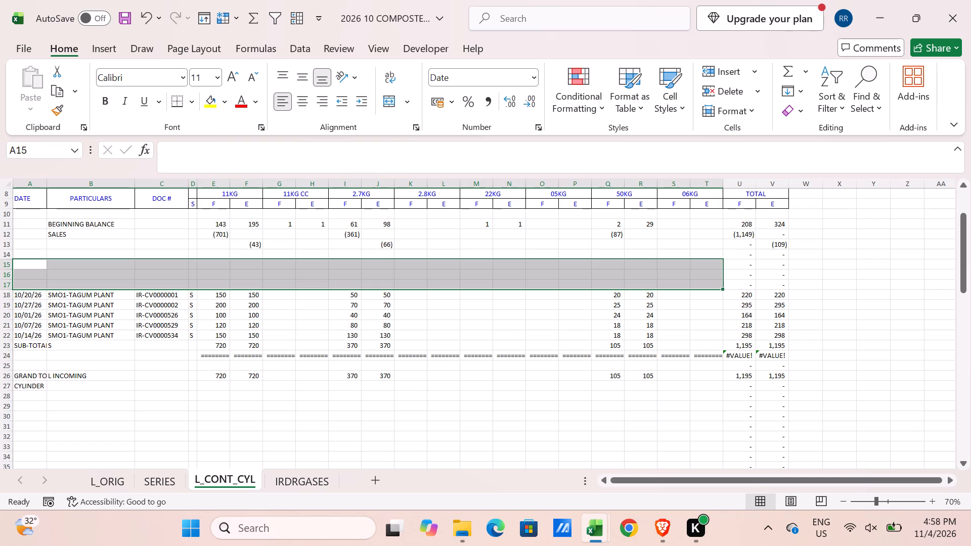
Subtotal the incoming SMO1-TAGUM PLANT rows A17:V22 using Sum at each change in Column B, for all columns E through V.
{"action": "left_click", "coordinate": [39, 278]}
{"action": "left_click", "coordinate": [37, 288]}
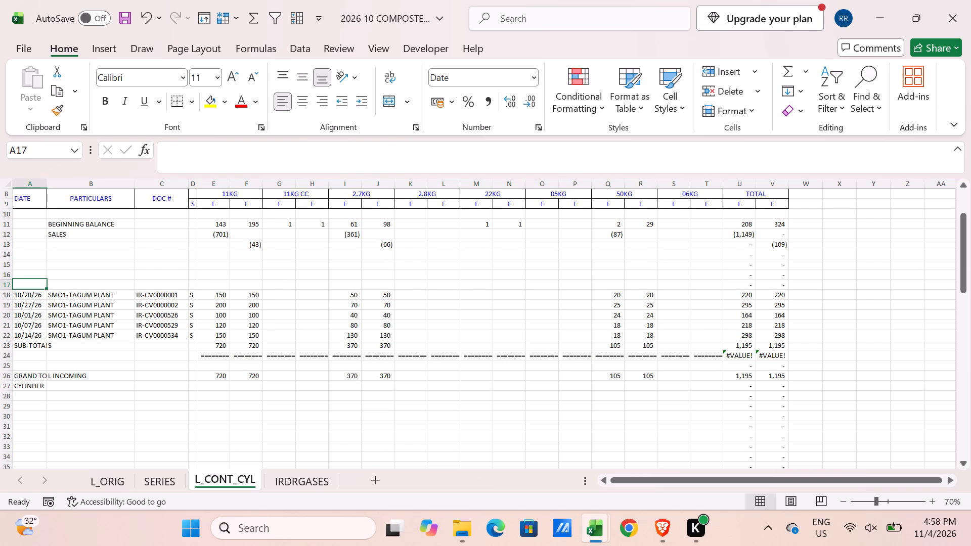
{"action": "left_click", "coordinate": [785, 337], "text": "shift"}
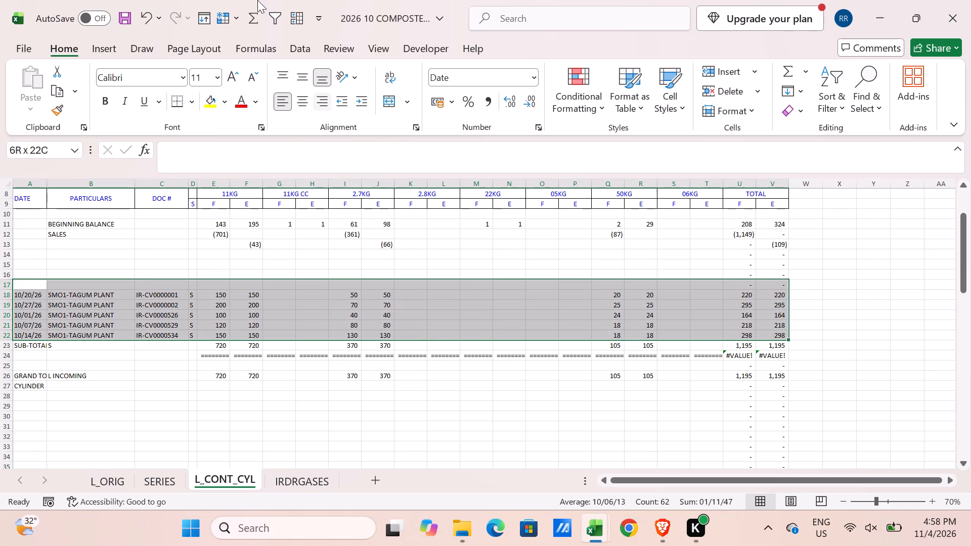
{"action": "left_click", "coordinate": [292, 22]}
{"action": "left_click", "coordinate": [527, 356]}
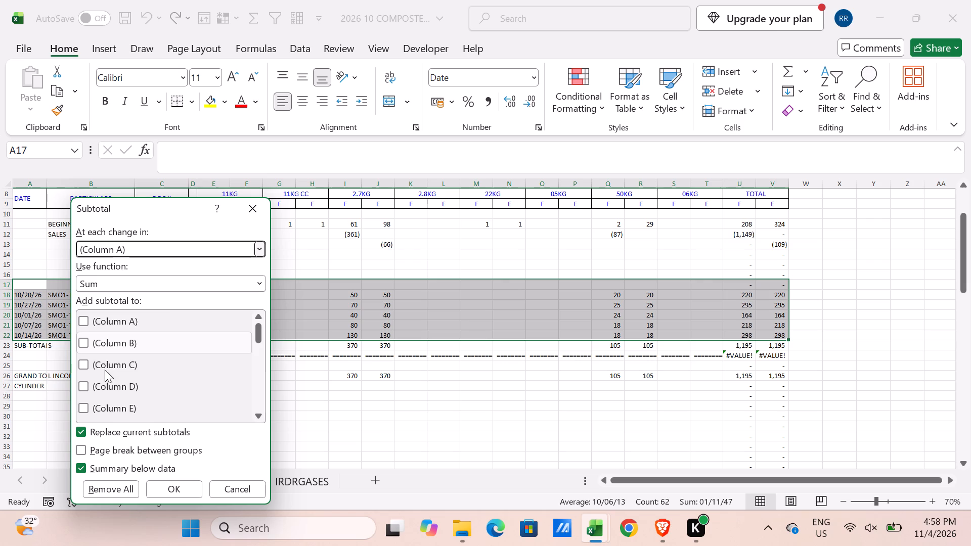
{"action": "left_click", "coordinate": [186, 247]}
{"action": "left_click", "coordinate": [133, 291]}
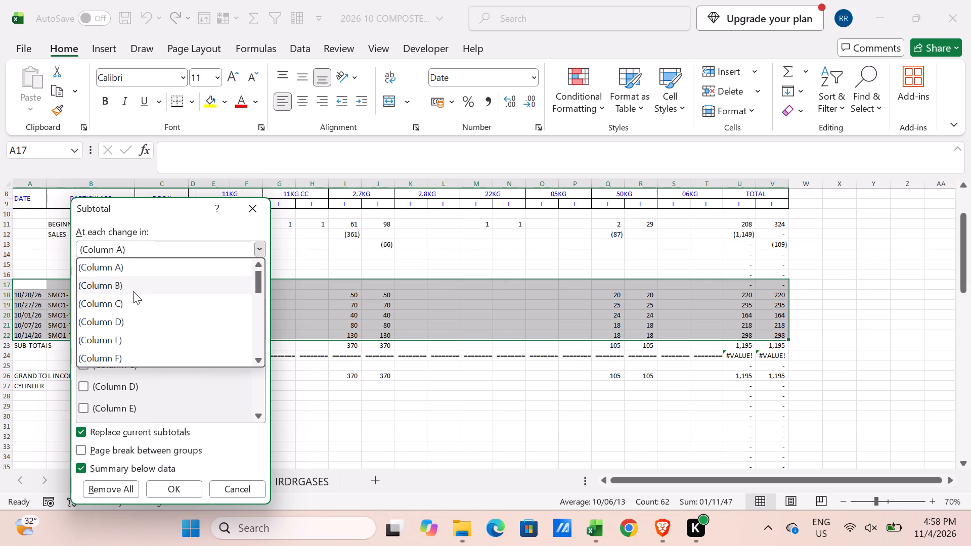
{"action": "left_click", "coordinate": [82, 410]}
{"action": "scroll", "coordinate": [75, 386], "scroll_direction": "down", "scroll_amount": 4}
{"action": "left_click", "coordinate": [86, 355]}
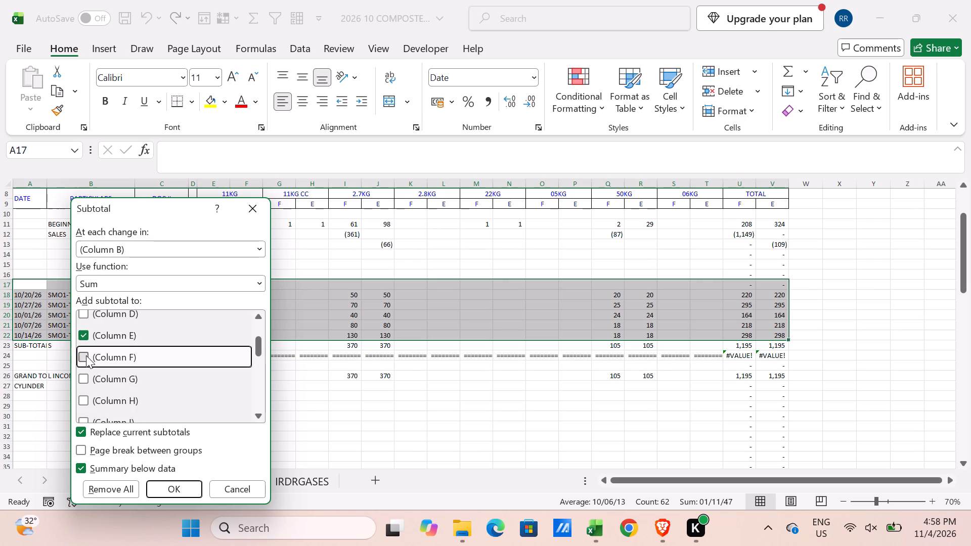
{"action": "left_click", "coordinate": [83, 385]}
{"action": "left_click", "coordinate": [84, 401]}
{"action": "scroll", "coordinate": [77, 357], "scroll_direction": "down", "scroll_amount": 2}
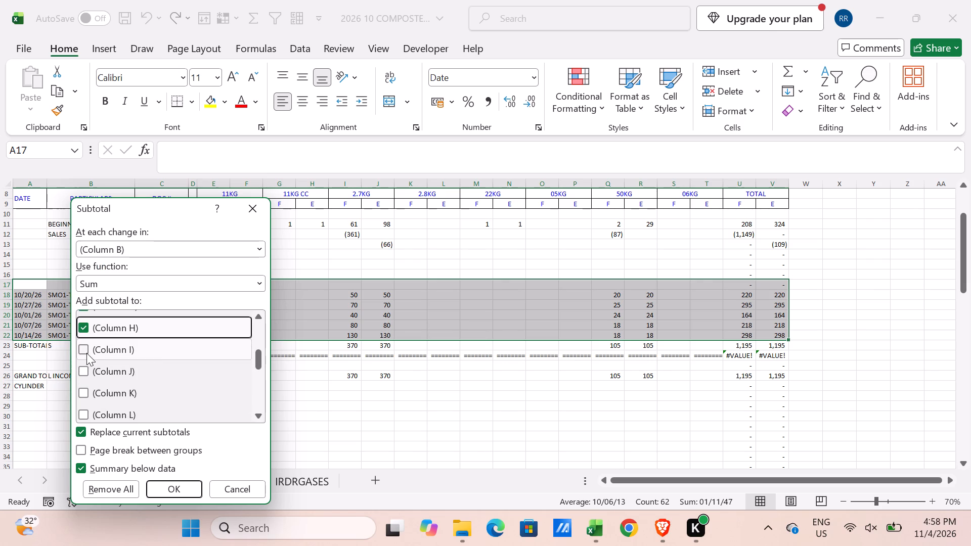
{"action": "left_click", "coordinate": [86, 353]}
{"action": "left_click", "coordinate": [86, 376]}
{"action": "left_click", "coordinate": [85, 395]}
{"action": "scroll", "coordinate": [80, 369], "scroll_direction": "down", "scroll_amount": 2}
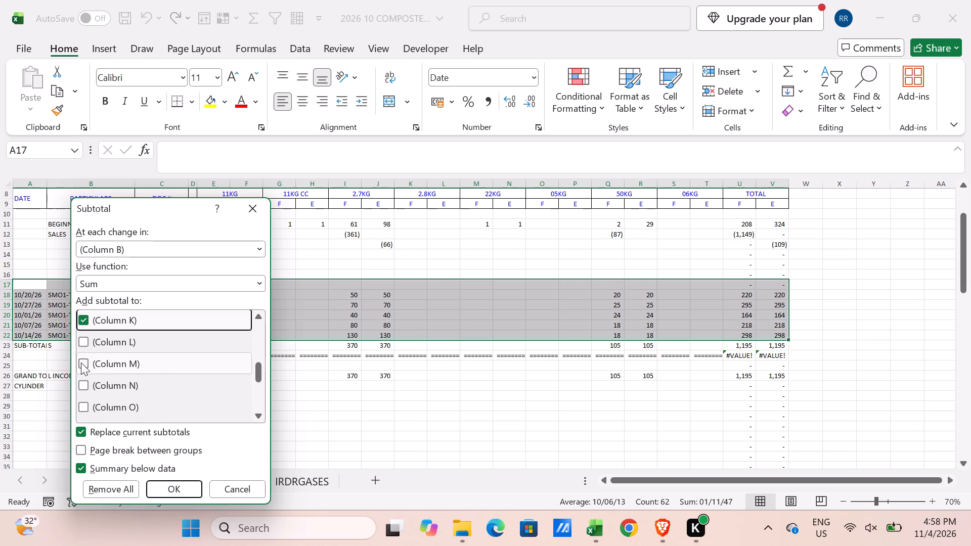
{"action": "left_click", "coordinate": [87, 341]}
{"action": "left_click", "coordinate": [85, 365]}
{"action": "left_click", "coordinate": [87, 386]}
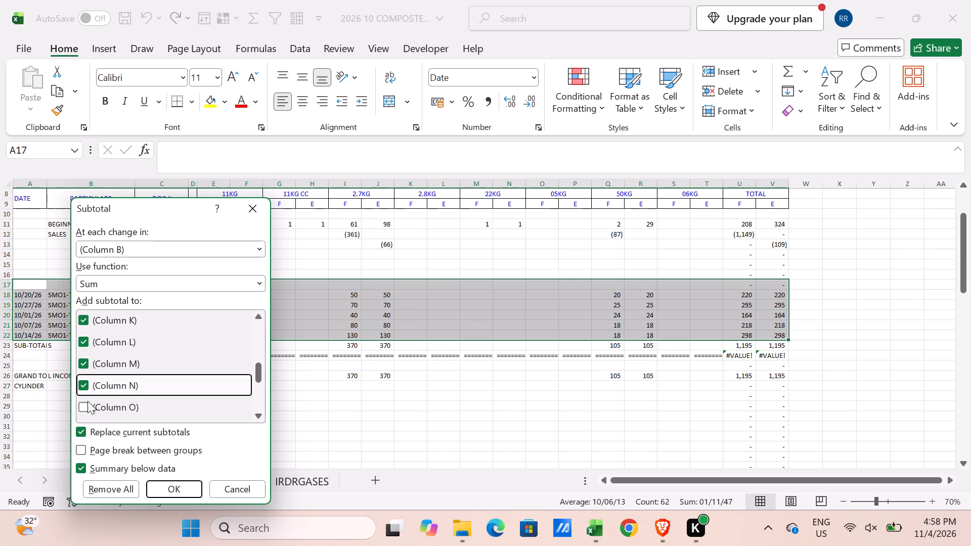
{"action": "left_click", "coordinate": [84, 411]}
{"action": "scroll", "coordinate": [87, 338], "scroll_direction": "down", "scroll_amount": 2}
{"action": "left_click", "coordinate": [85, 358]}
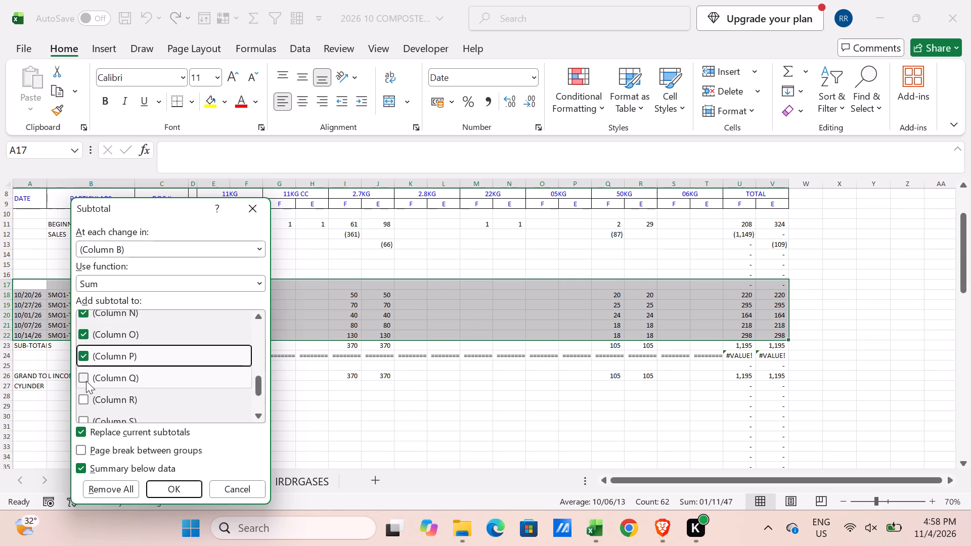
{"action": "left_click", "coordinate": [85, 378]}
{"action": "left_click", "coordinate": [82, 398]}
{"action": "scroll", "coordinate": [79, 383], "scroll_direction": "down", "scroll_amount": 2}
{"action": "left_click", "coordinate": [83, 345]}
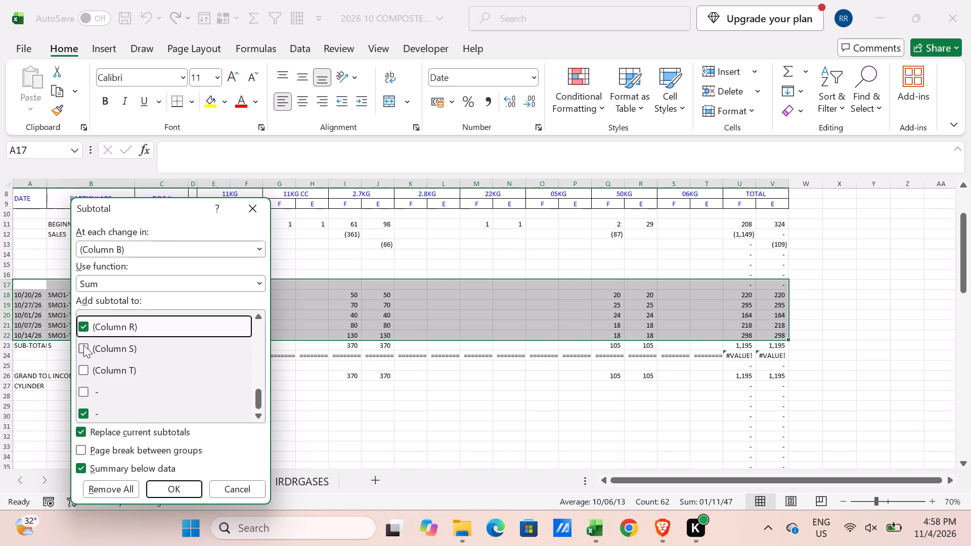
{"action": "left_click", "coordinate": [82, 369]}
{"action": "left_click", "coordinate": [82, 394]}
{"action": "scroll", "coordinate": [102, 393], "scroll_direction": "down", "scroll_amount": 5}
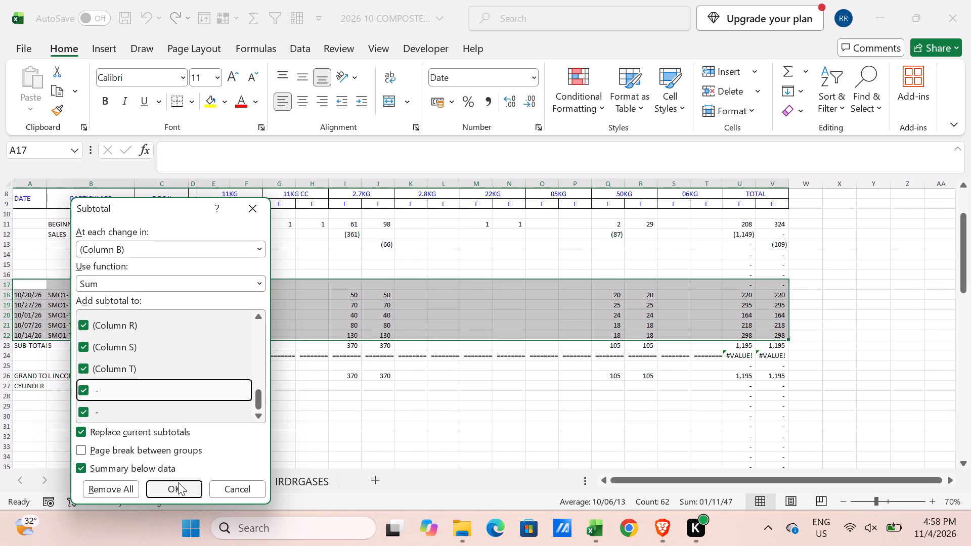
{"action": "left_click", "coordinate": [178, 482]}
Apply top and bottom borders to the Grand Total row A24:V24.
{"action": "left_click_drag", "start_coordinate": [66, 356], "coordinate": [179, 356]}
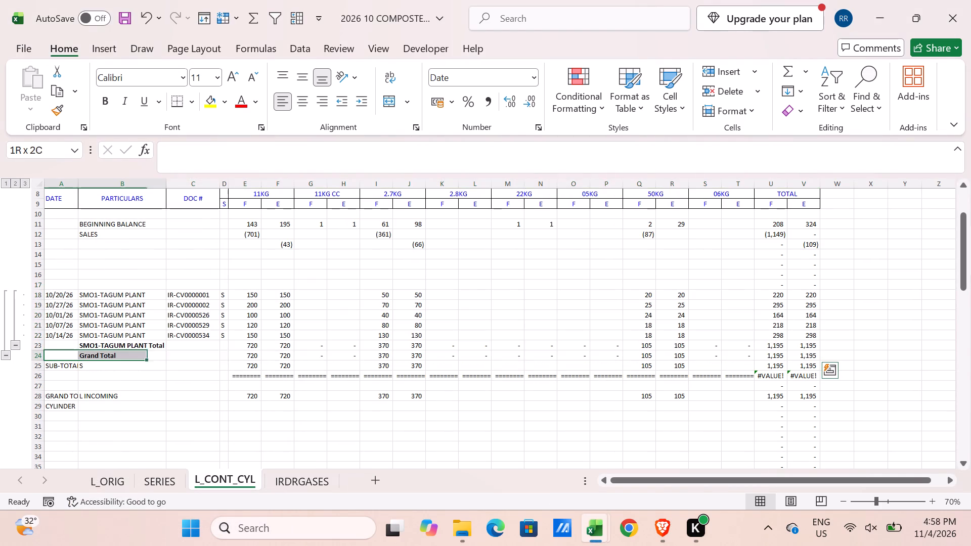
{"action": "left_click_drag", "start_coordinate": [179, 356], "coordinate": [817, 358]}
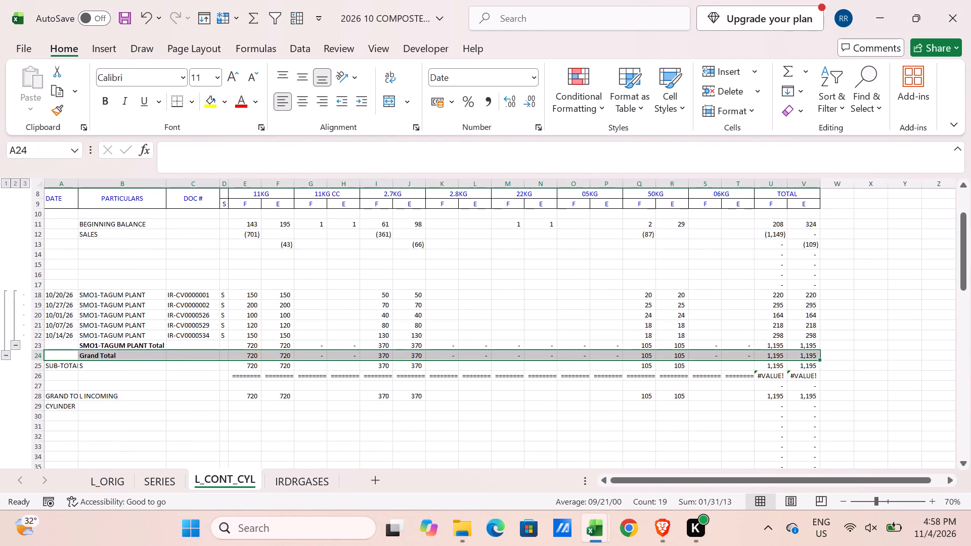
{"action": "key", "text": "alt+h"}
{"action": "type", "text": "BD"}
Copy the "STOCK TRANSFER" heading from A19 of the September LPG workbook's Compostela sheet into A17 of L_CONT_CYL.
{"action": "scroll", "coordinate": [153, 345], "scroll_direction": "up", "scroll_amount": 1}
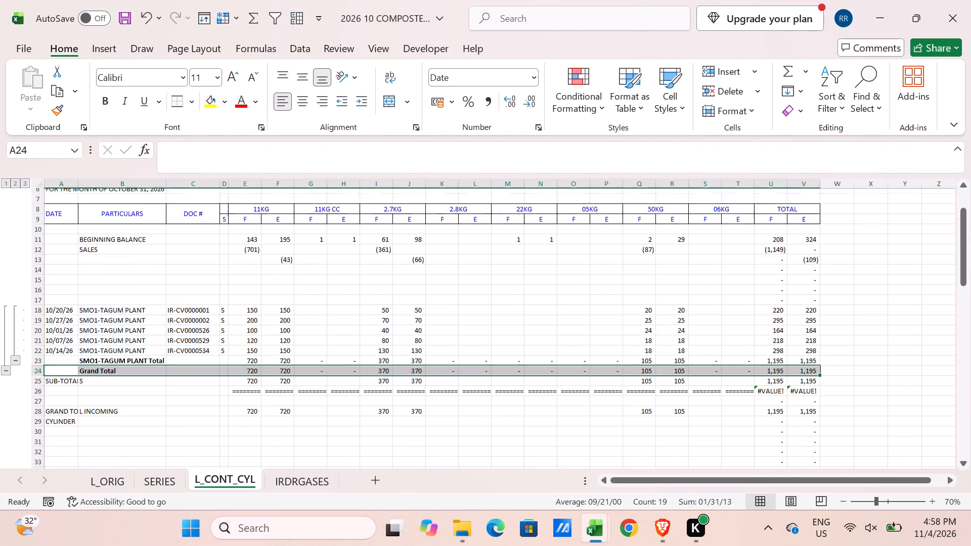
{"action": "scroll", "coordinate": [173, 369], "scroll_direction": "up", "scroll_amount": 1}
{"action": "key", "text": "alt+Tab"}
{"action": "left_click", "coordinate": [81, 384]}
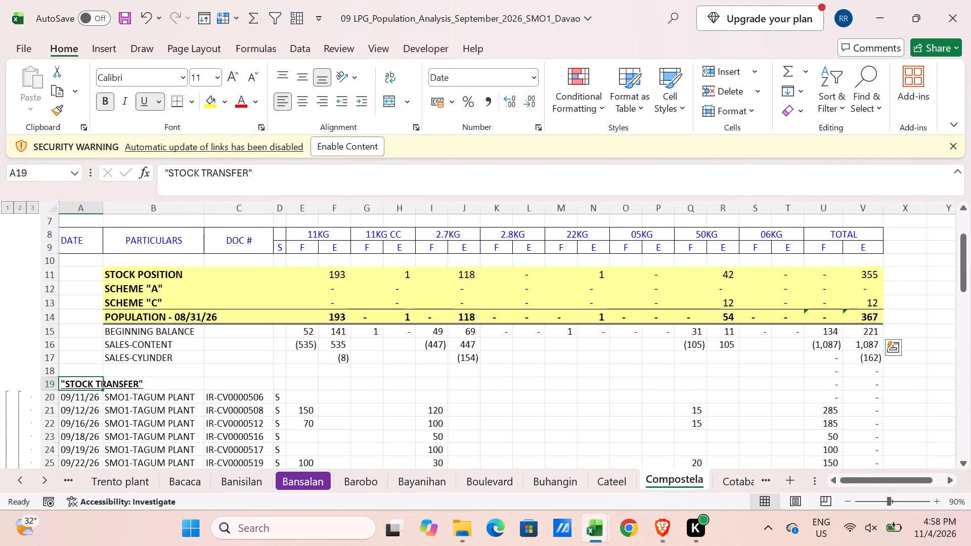
{"action": "key", "text": "ctrl+c"}
{"action": "key", "text": "alt+Tab"}
{"action": "left_click", "coordinate": [68, 342]}
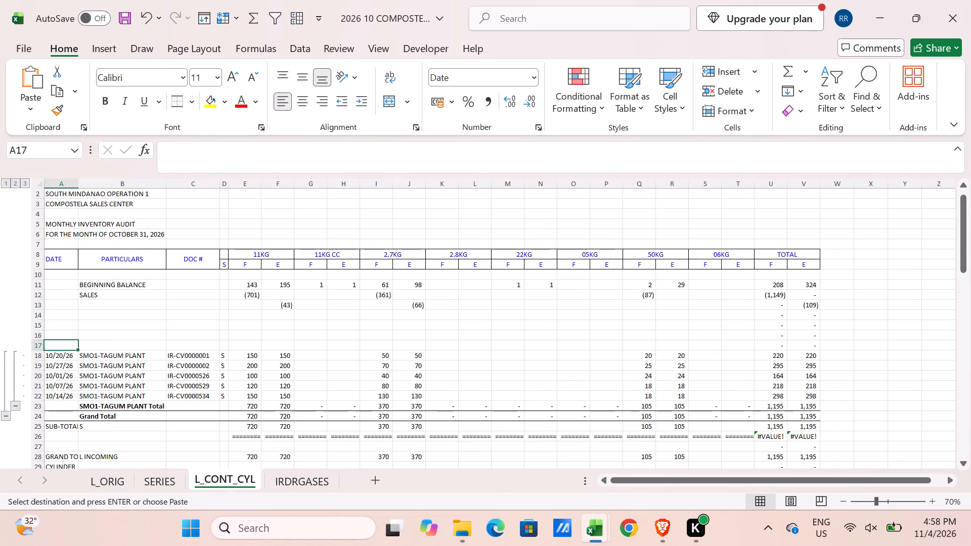
{"action": "key", "text": "ctrl+v"}
Delete the two blank rows 15 and 16 above the "STOCK TRANSFER" heading.
{"action": "left_click_drag", "start_coordinate": [38, 326], "coordinate": [39, 338]}
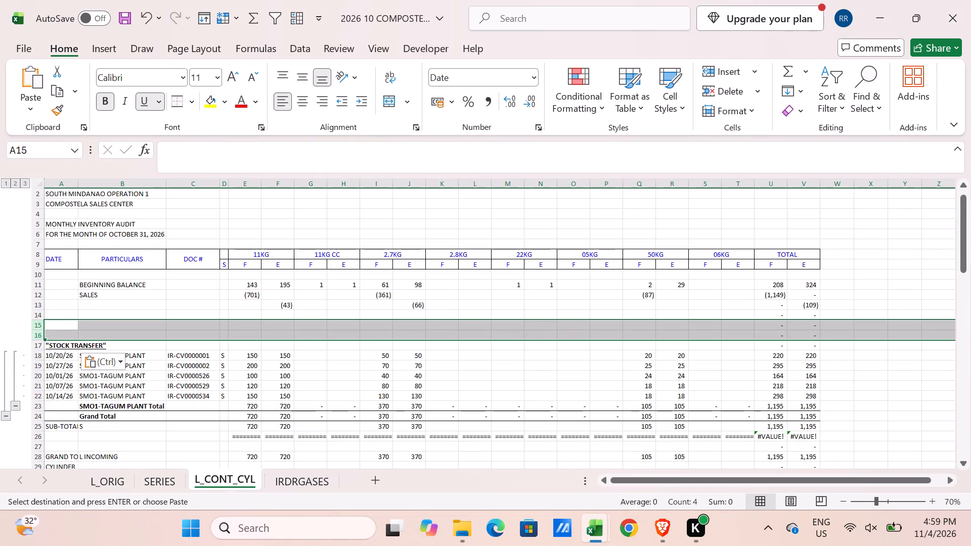
{"action": "key", "text": "ctrl+minus"}
Clear the old SUB-TOTAL S row and its separator line in A23:T24 below the Grand Total.
{"action": "scroll", "coordinate": [48, 353], "scroll_direction": "down", "scroll_amount": 2}
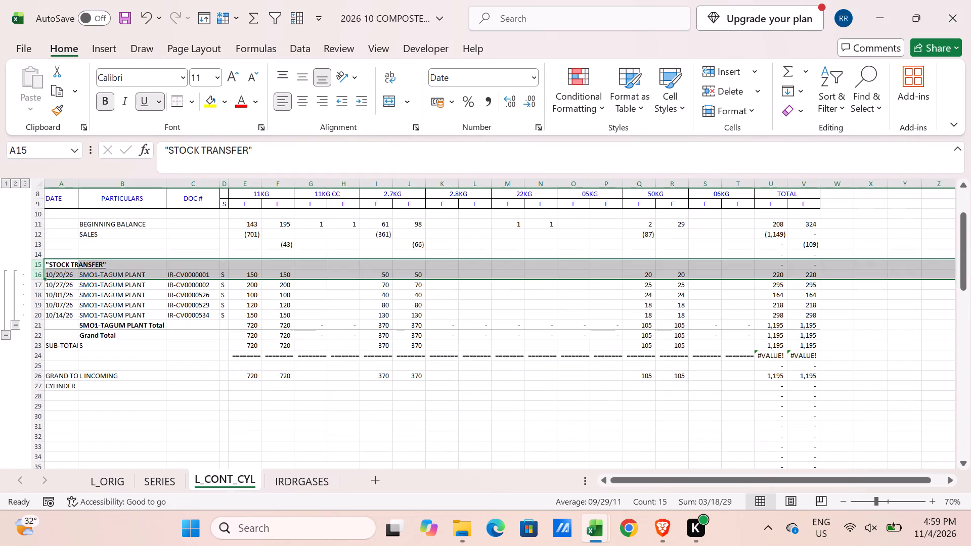
{"action": "left_click", "coordinate": [64, 345]}
{"action": "left_click", "coordinate": [737, 357], "text": "shift"}
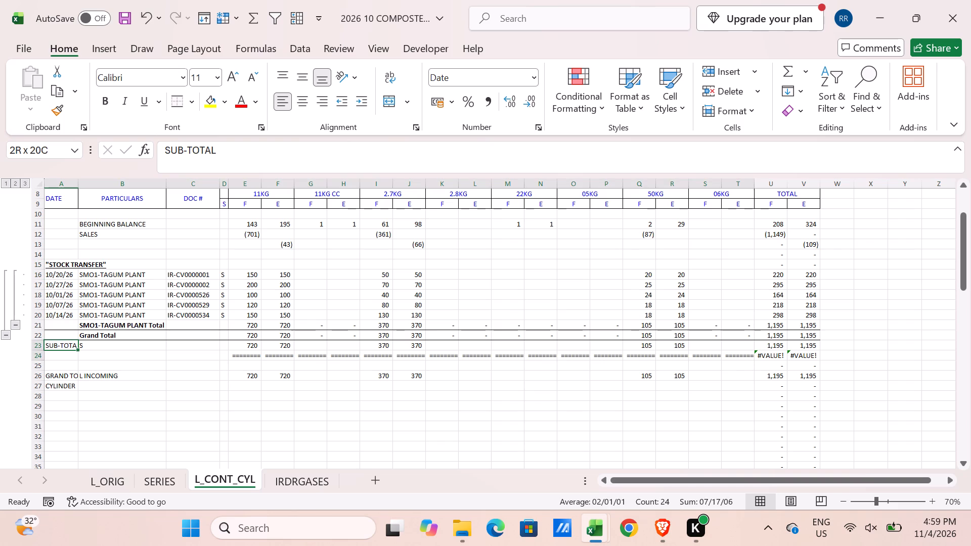
{"action": "key", "text": "Delete"}
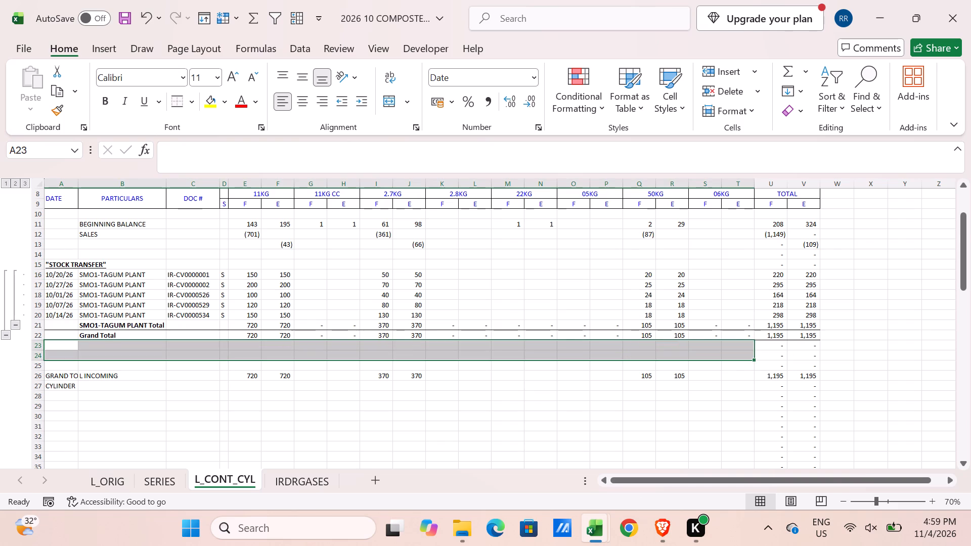
Copy the TOTAL INCOMING row 32 from the September LPG workbook's Compostela sheet and insert it at row 24 of L_CONT_CYL.
{"action": "key", "text": "alt+Tab"}
{"action": "scroll", "coordinate": [147, 373], "scroll_direction": "down", "scroll_amount": 4}
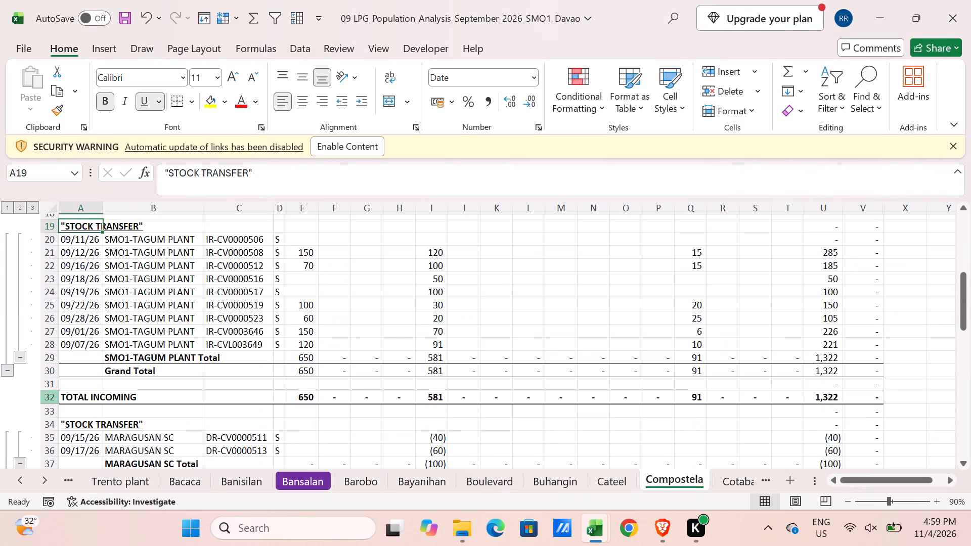
{"action": "left_click", "coordinate": [48, 397]}
{"action": "key", "text": "ctrl+c"}
{"action": "key", "text": "alt+Tab"}
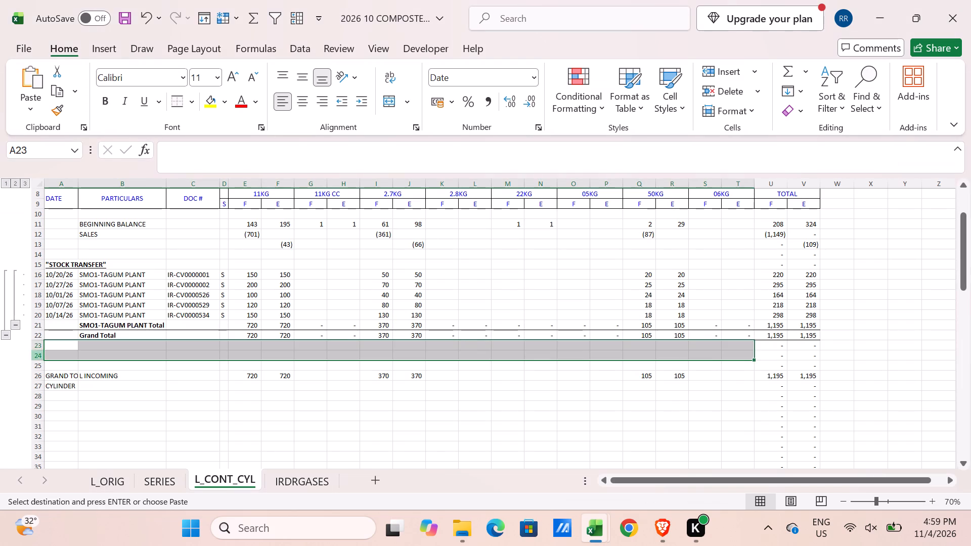
{"action": "left_click", "coordinate": [37, 357]}
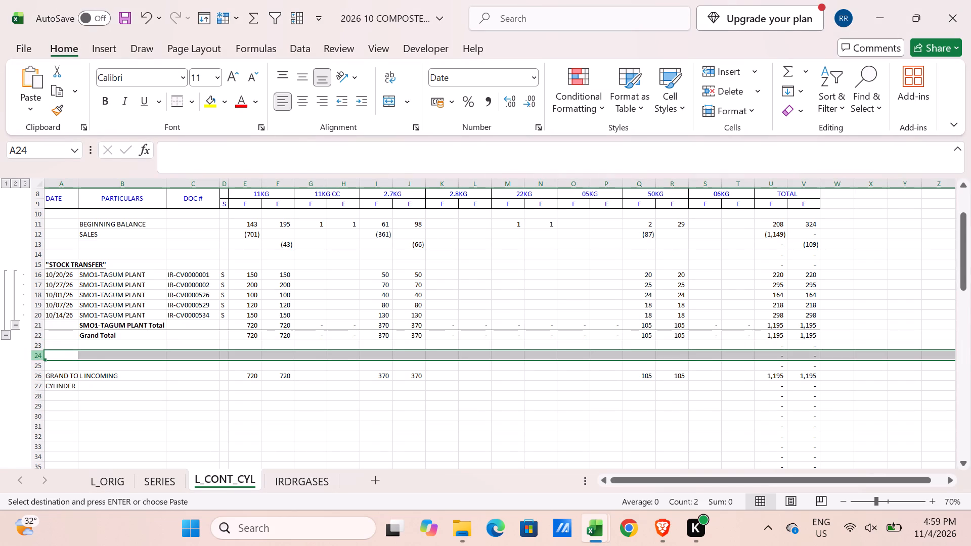
{"action": "key", "text": "ctrl+shift+equal"}
{"action": "key", "text": "Escape"}
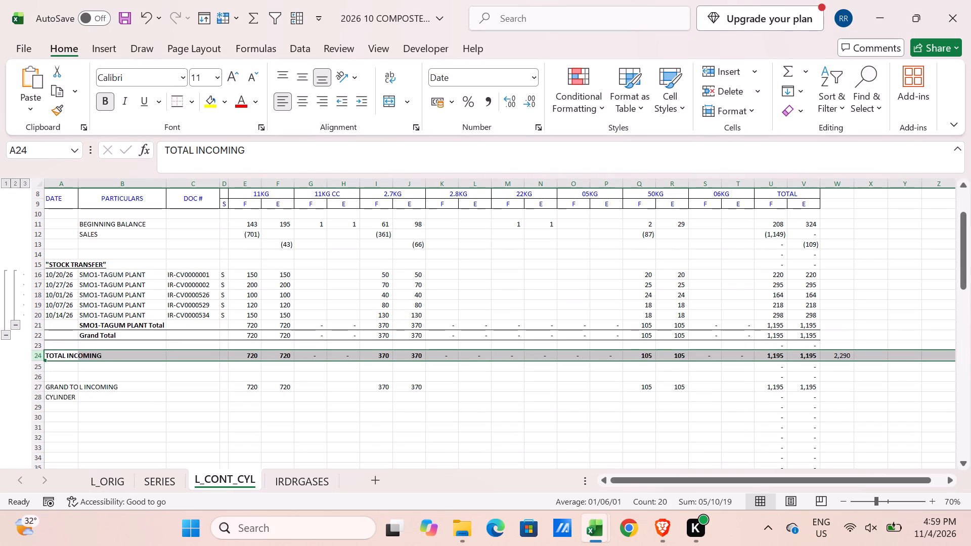
Set TOTAL INCOMING cell E24 to =E22 and fill the formula across to T24.
{"action": "left_click", "coordinate": [248, 356]}
{"action": "key", "text": "equal"}
{"action": "left_click", "coordinate": [247, 335]}
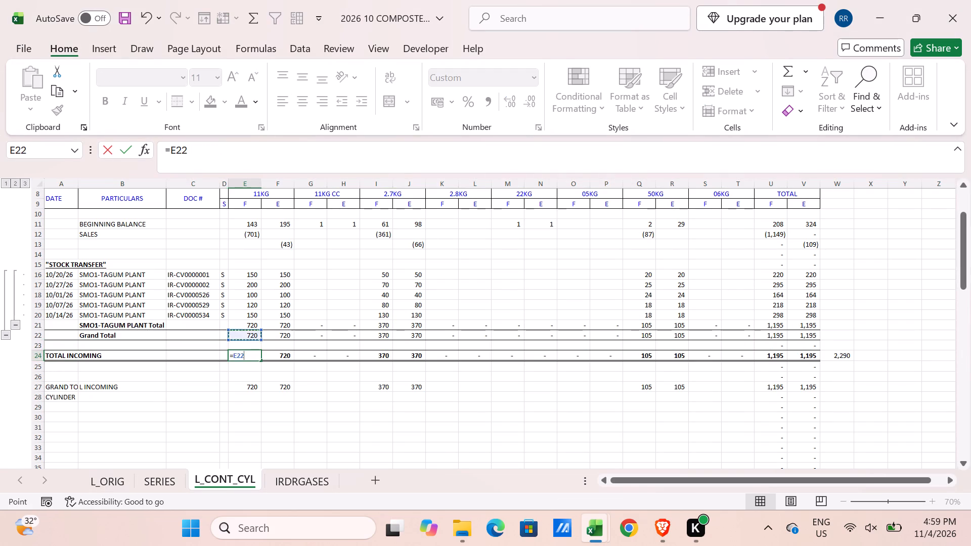
{"action": "key", "text": "Return"}
{"action": "left_click", "coordinate": [256, 353]}
{"action": "left_click_drag", "start_coordinate": [259, 359], "coordinate": [635, 365]}
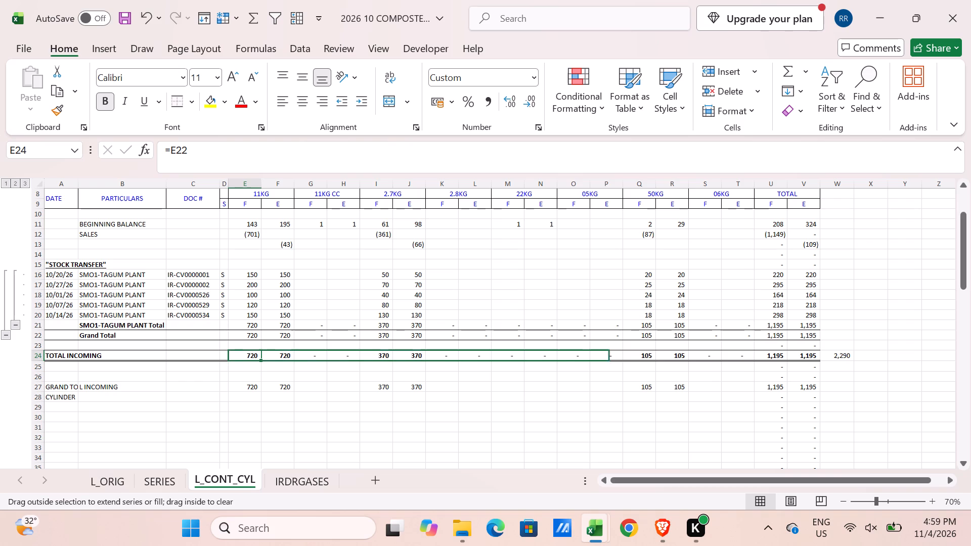
{"action": "left_click_drag", "start_coordinate": [635, 365], "coordinate": [740, 362]}
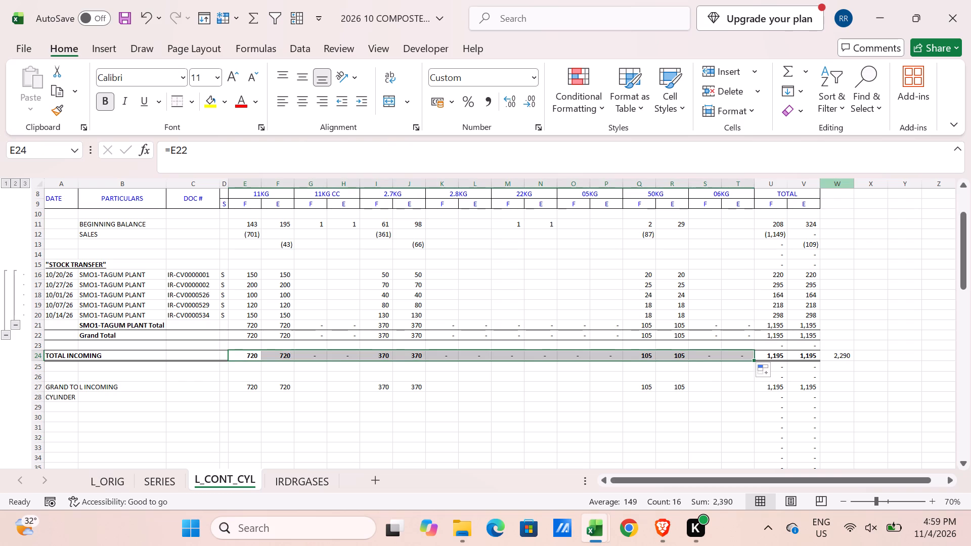
Clear the contents of column W beside the TOTAL columns.
{"action": "left_click", "coordinate": [835, 188]}
{"action": "key", "text": "Delete"}
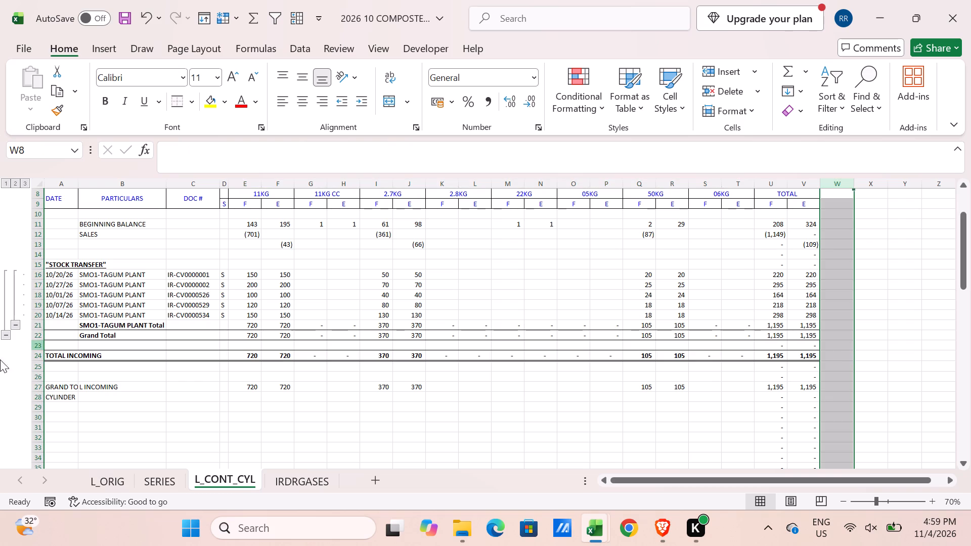
Clear the old GRAND TOTAL INCOMING CYLINDER lines in A26:T30.
{"action": "left_click_drag", "start_coordinate": [66, 379], "coordinate": [736, 418]}
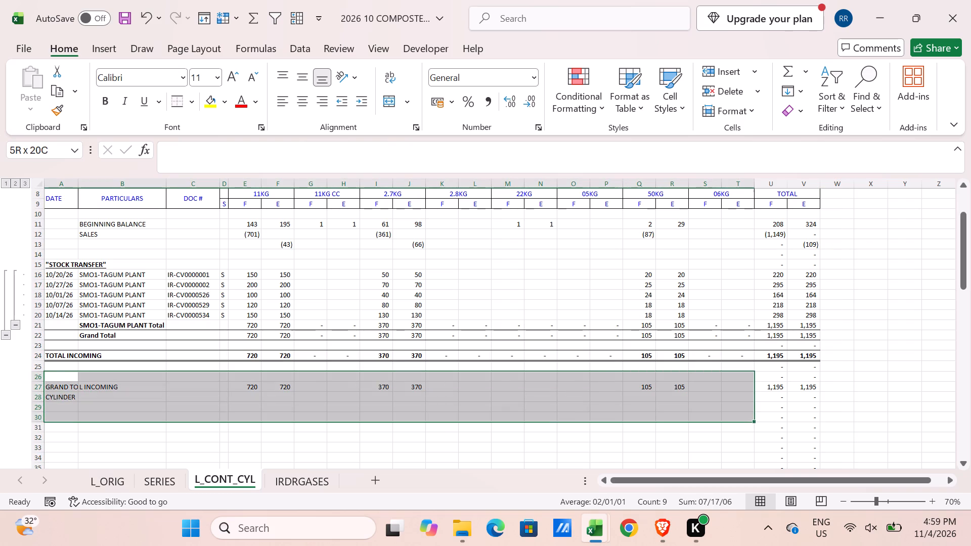
{"action": "left_click_drag", "start_coordinate": [736, 418], "coordinate": [738, 419]}
{"action": "key", "text": "Delete"}
Freeze the panes at cell E14 so the headers, balance and sales rows and columns A to D stay in view.
{"action": "scroll", "coordinate": [398, 447], "scroll_direction": "down", "scroll_amount": 3}
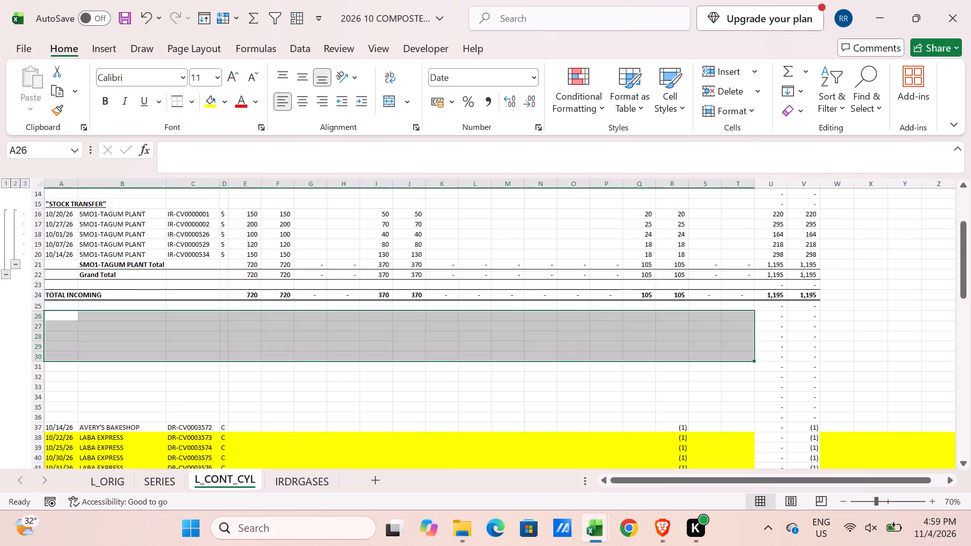
{"action": "scroll", "coordinate": [361, 442], "scroll_direction": "down", "scroll_amount": 1}
{"action": "left_click", "coordinate": [66, 358]}
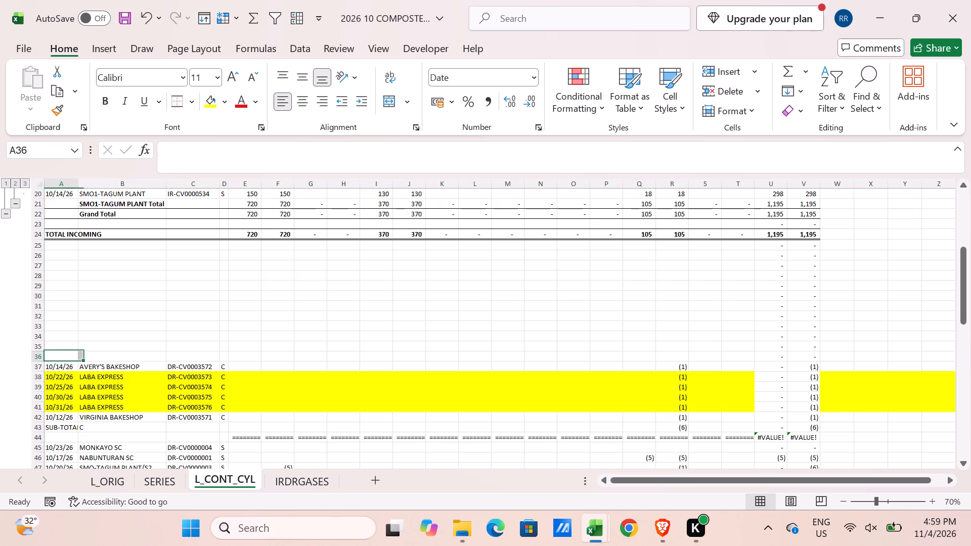
{"action": "scroll", "coordinate": [300, 377], "scroll_direction": "down", "scroll_amount": 2}
{"action": "scroll", "coordinate": [303, 376], "scroll_direction": "up", "scroll_amount": 1}
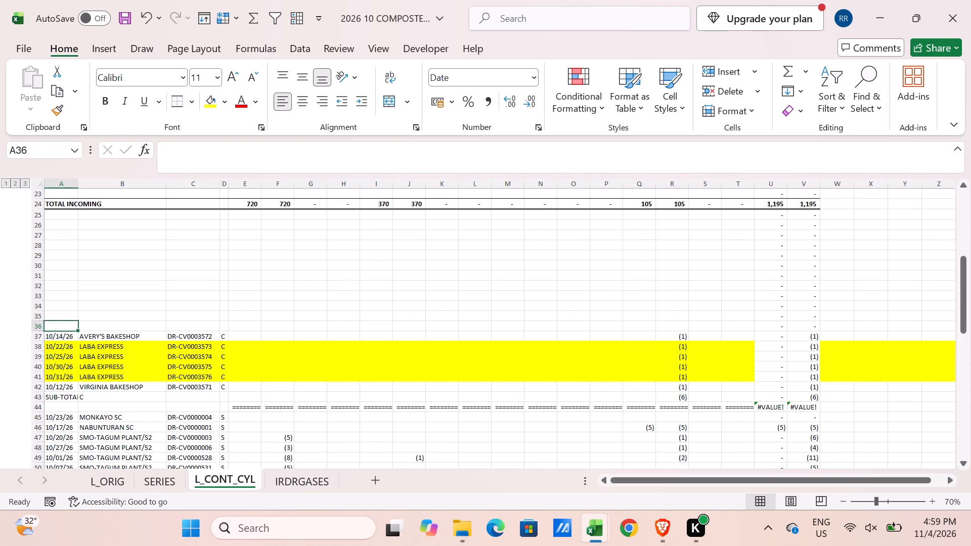
{"action": "scroll", "coordinate": [303, 357], "scroll_direction": "up", "scroll_amount": 7}
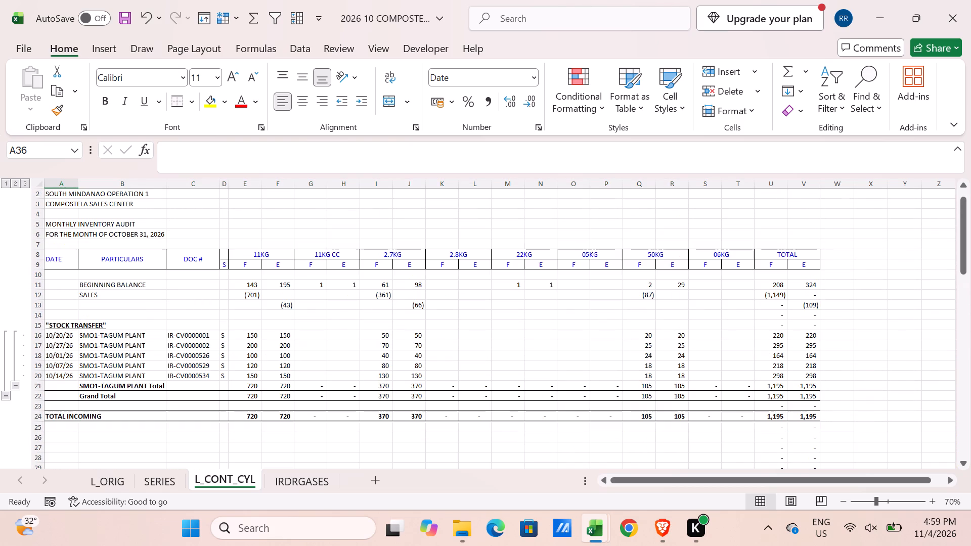
{"action": "scroll", "coordinate": [260, 316], "scroll_direction": "down", "scroll_amount": 2}
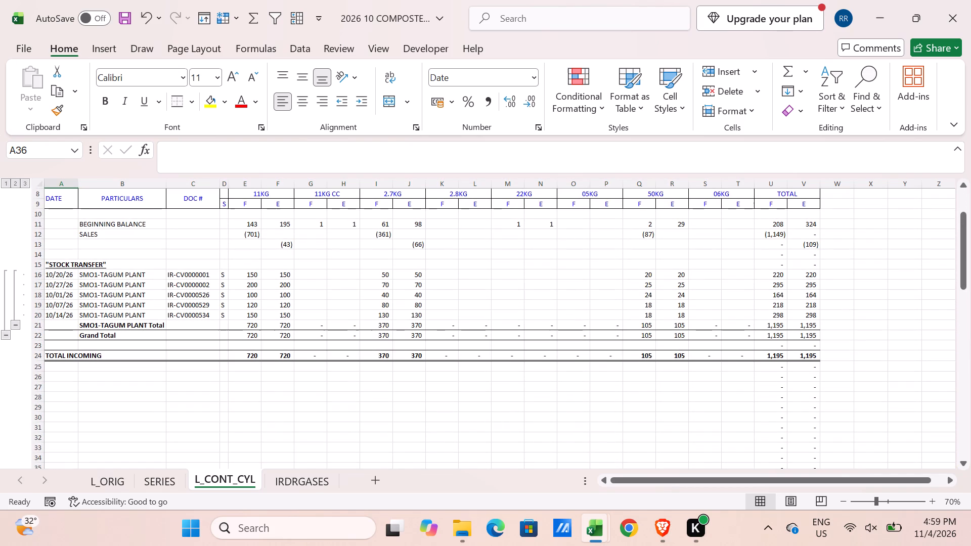
{"action": "left_click", "coordinate": [251, 256]}
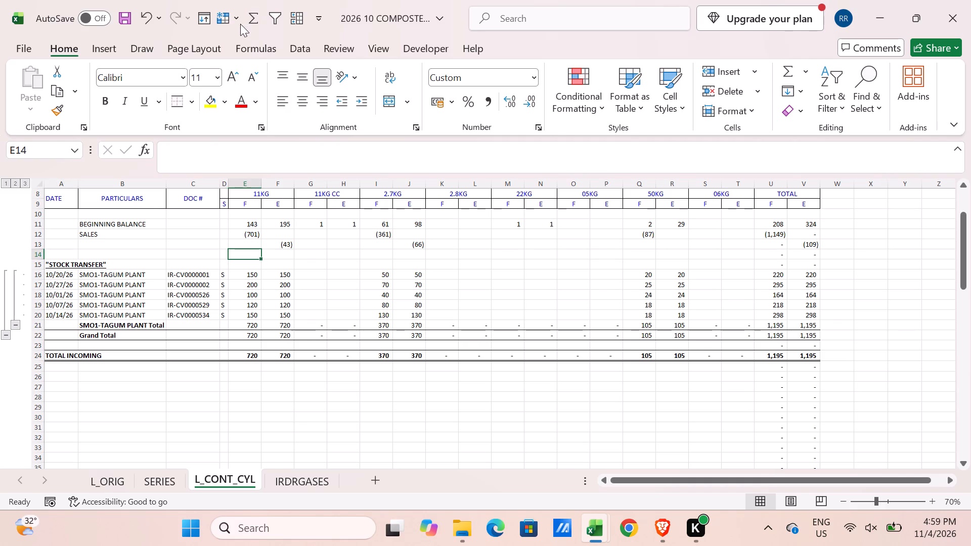
{"action": "left_click", "coordinate": [224, 21]}
{"action": "left_click", "coordinate": [239, 41]}
Copy the SALES-CONTENT and SALES-CYLINDER labels from B16:B17 of the September Compostela sheet and paste them as values into B12:B13 of L_CONT_CYL.
{"action": "key", "text": "alt+Tab"}
{"action": "scroll", "coordinate": [153, 316], "scroll_direction": "up", "scroll_amount": 6}
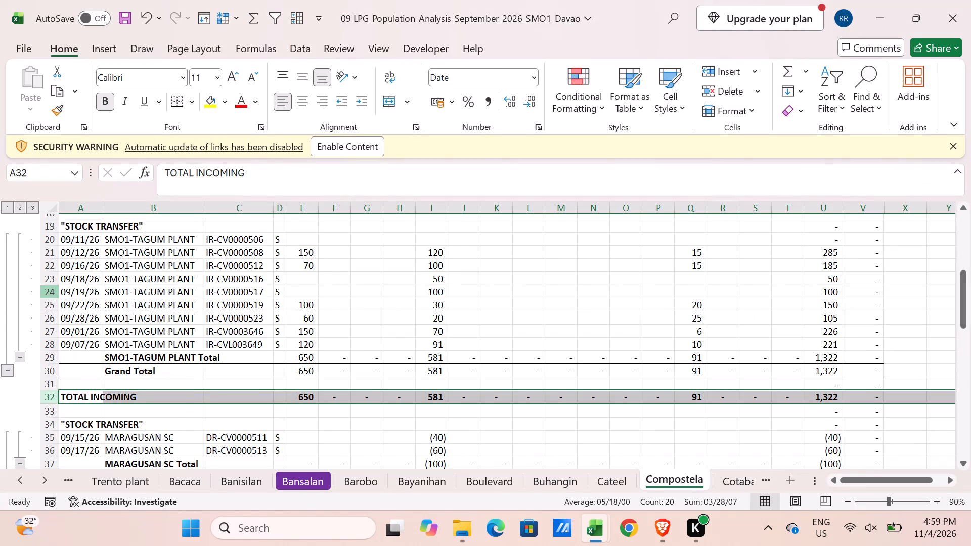
{"action": "left_click_drag", "start_coordinate": [154, 426], "coordinate": [155, 433]}
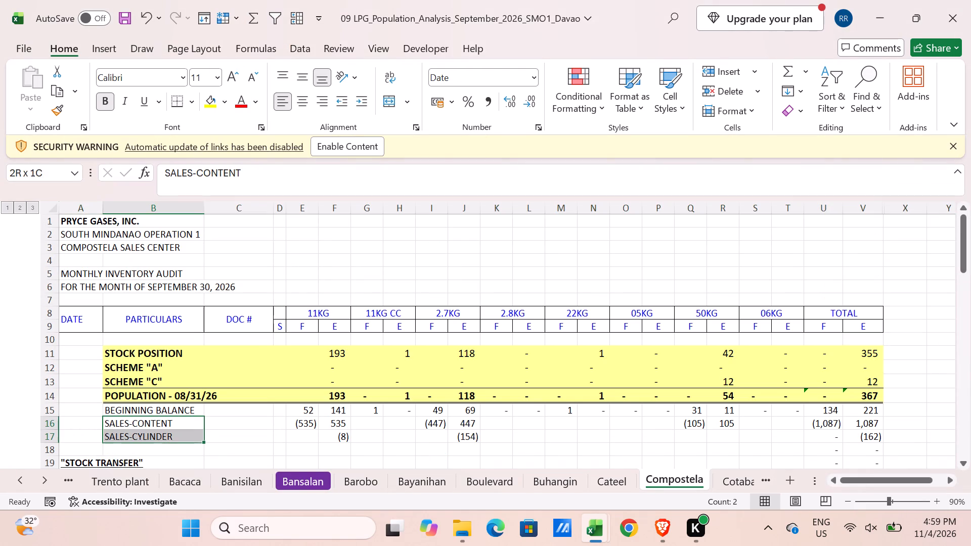
{"action": "left_click_drag", "start_coordinate": [155, 433], "coordinate": [155, 433]}
{"action": "key", "text": "ctrl+c"}
{"action": "key", "text": "alt+Tab"}
{"action": "left_click", "coordinate": [126, 236]}
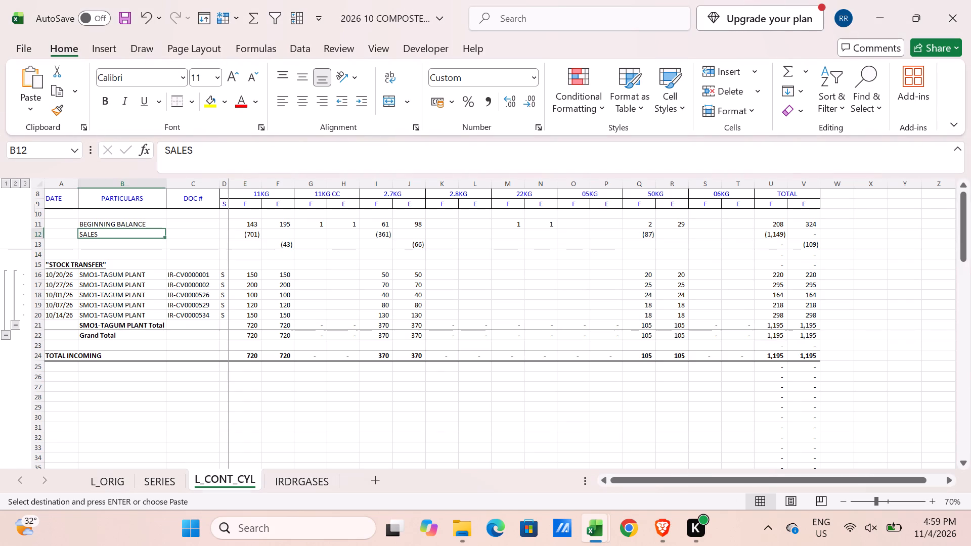
{"action": "key", "text": "alt+e"}
{"action": "type", "text": "SV"}
{"action": "key", "text": "Return"}
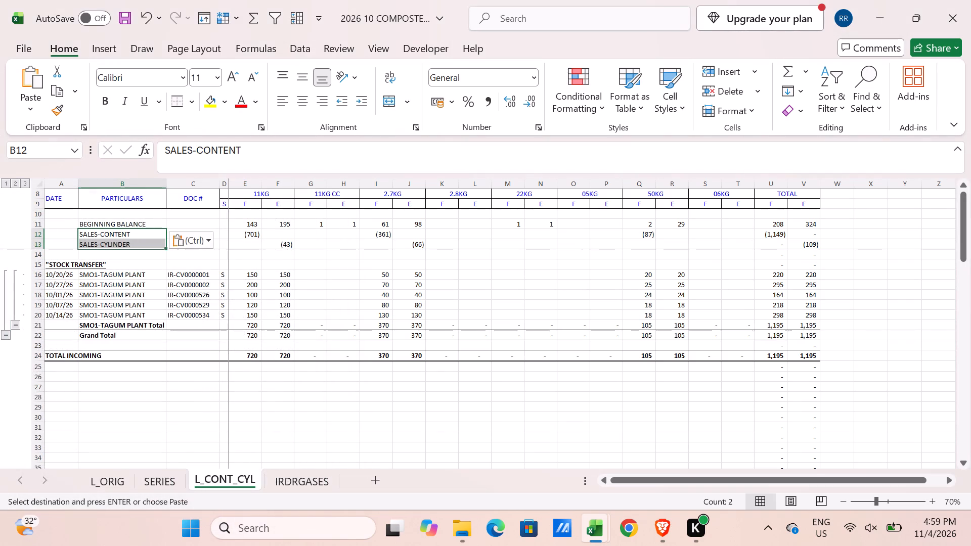
{"action": "key", "text": "Escape"}
Add Sum subtotals at each change in Column B for the C-type customer rows in A36:V42.
{"action": "scroll", "coordinate": [124, 301], "scroll_direction": "down", "scroll_amount": 3}
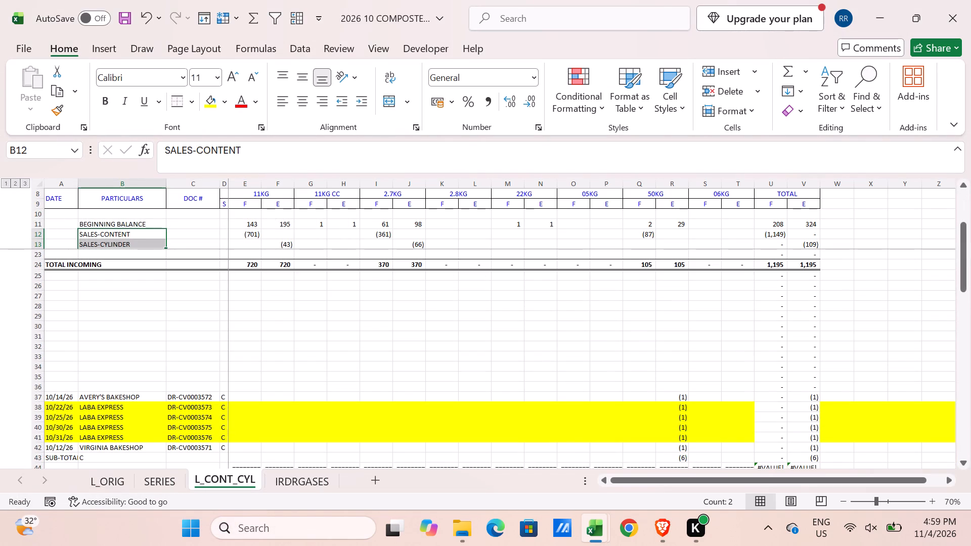
{"action": "scroll", "coordinate": [109, 330], "scroll_direction": "down", "scroll_amount": 1}
{"action": "left_click", "coordinate": [73, 356]}
{"action": "scroll", "coordinate": [237, 354], "scroll_direction": "down", "scroll_amount": 1}
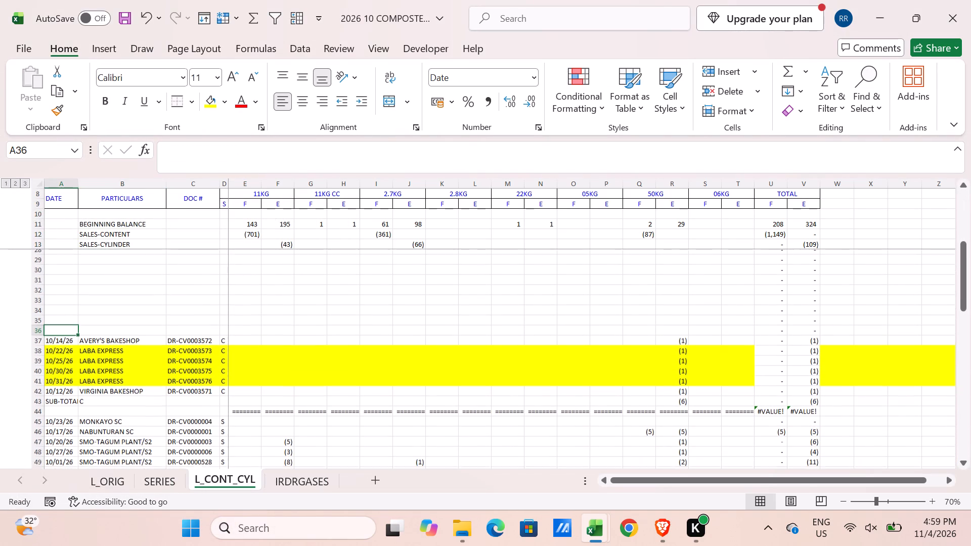
{"action": "left_click", "coordinate": [814, 383], "text": "shift"}
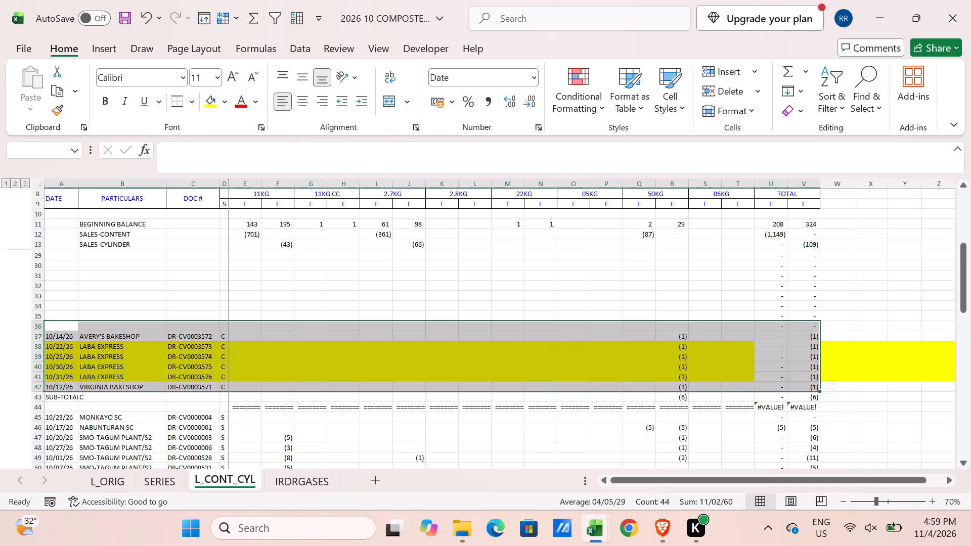
{"action": "left_click", "coordinate": [302, 18]}
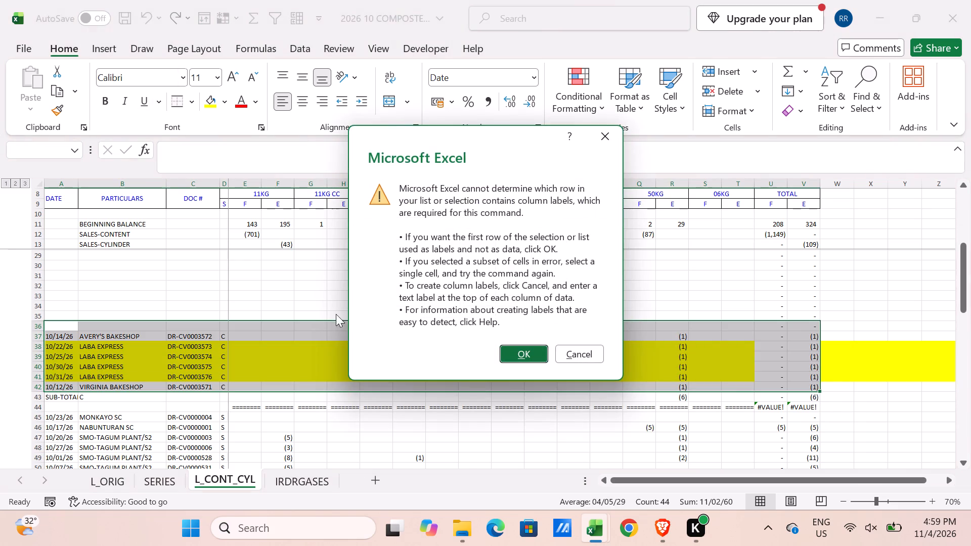
{"action": "left_click", "coordinate": [516, 355]}
{"action": "left_click", "coordinate": [177, 488]}
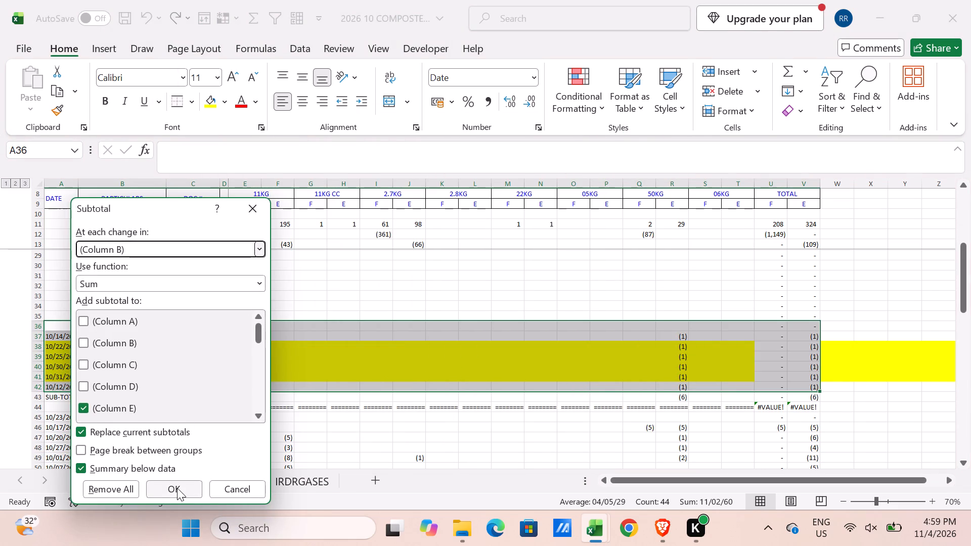
Apply top and bottom borders to the Grand Total row A46:V46.
{"action": "left_click_drag", "start_coordinate": [64, 425], "coordinate": [789, 406]}
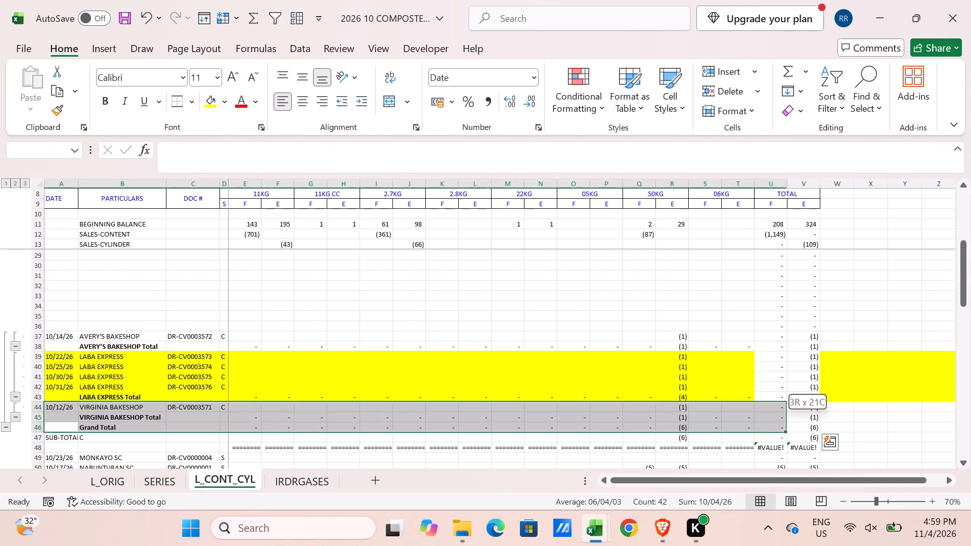
{"action": "left_click_drag", "start_coordinate": [789, 406], "coordinate": [800, 426]}
{"action": "key", "text": "alt+h"}
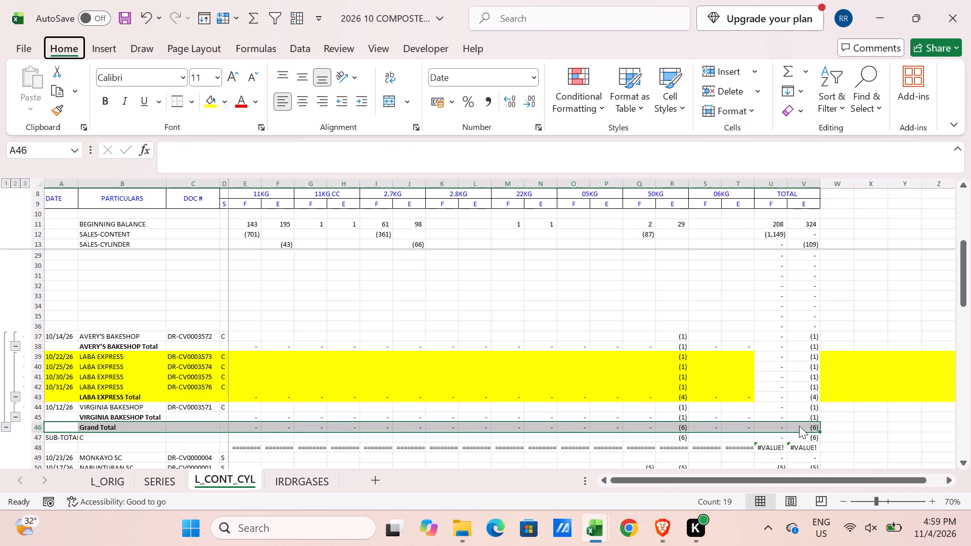
{"action": "type", "text": "BD"}
Collapse the September workbook's Compostela sheet to outline level 2 and examine its section headings and total rows for reference.
{"action": "key", "text": "alt+Tab"}
{"action": "scroll", "coordinate": [105, 383], "scroll_direction": "down", "scroll_amount": 9}
{"action": "scroll", "coordinate": [82, 313], "scroll_direction": "down", "scroll_amount": 1}
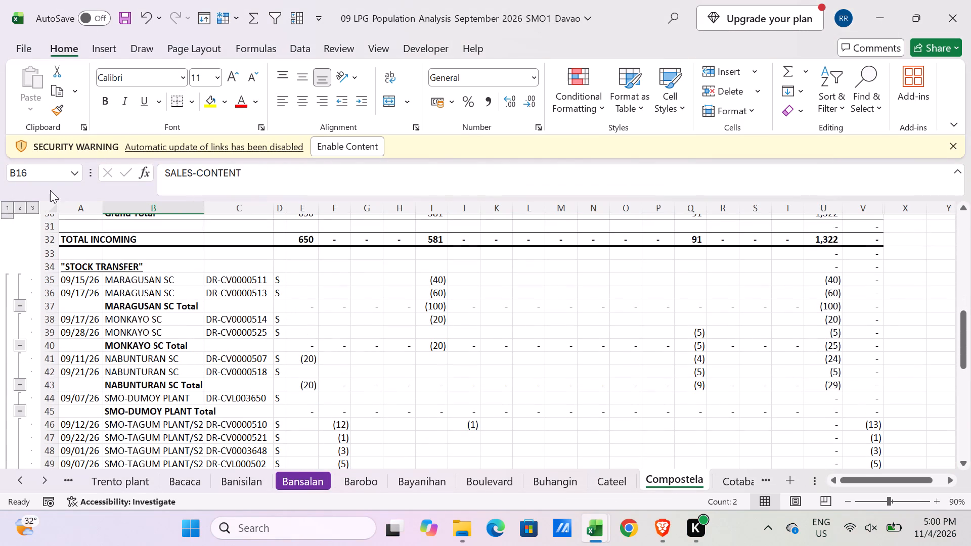
{"action": "left_click", "coordinate": [17, 205]}
{"action": "scroll", "coordinate": [206, 380], "scroll_direction": "up", "scroll_amount": 1}
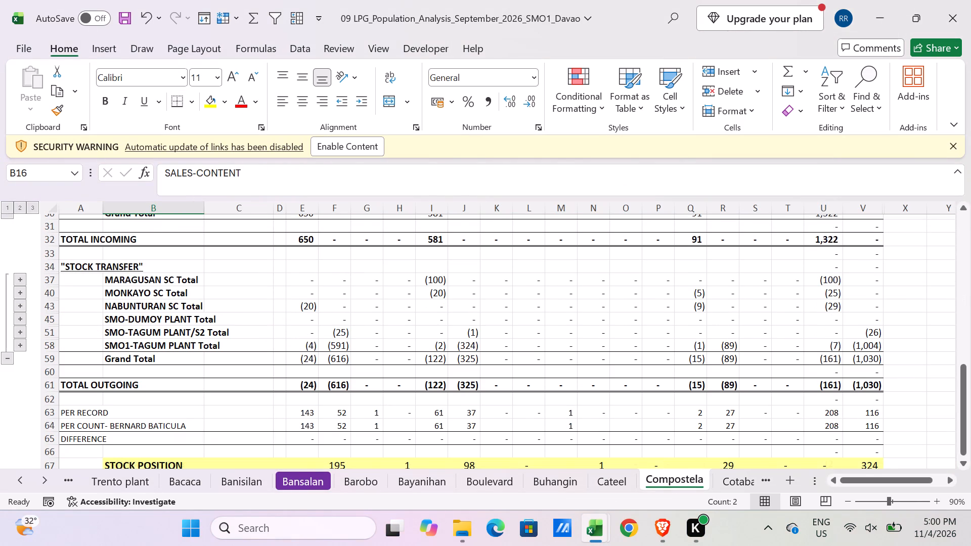
{"action": "scroll", "coordinate": [206, 380], "scroll_direction": "up", "scroll_amount": 4}
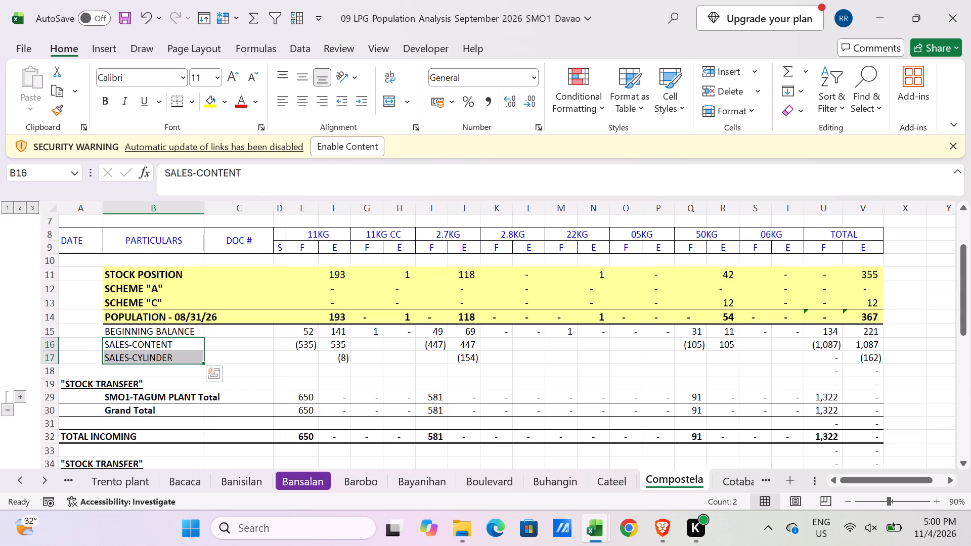
{"action": "scroll", "coordinate": [206, 402], "scroll_direction": "down", "scroll_amount": 3}
Enter the heading ''SCHEME-C'' in A36 of L_CONT_CYL, above the AVERY'S BAKESHOP row.
{"action": "key", "text": "alt+Tab"}
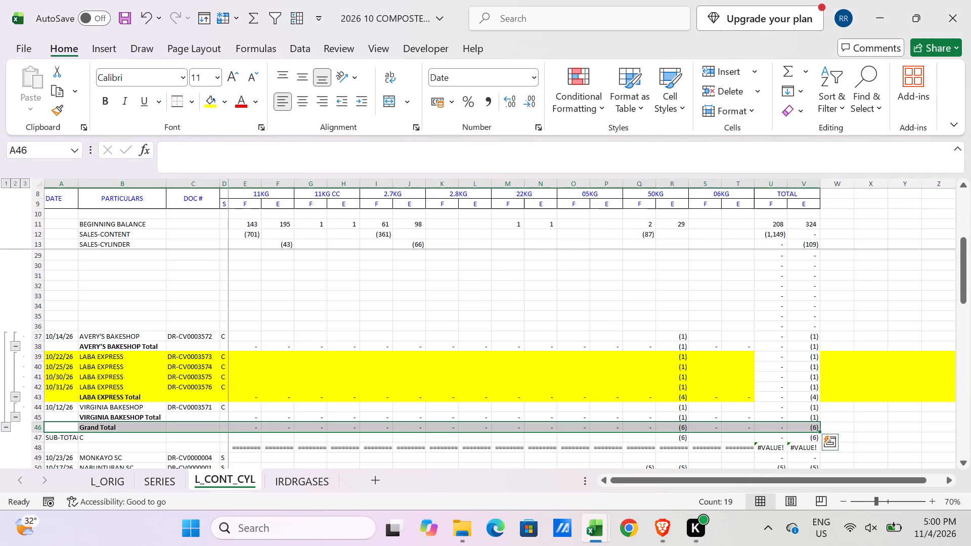
{"action": "left_click", "coordinate": [62, 325]}
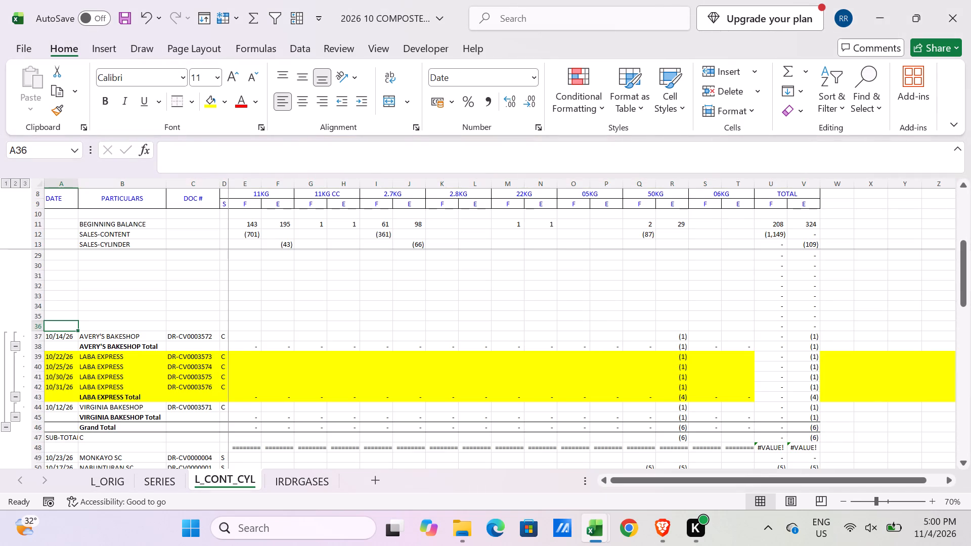
{"action": "type", "text": "''SCHEME"}
{"action": "type", "text": "-C''"}
{"action": "key", "text": "Return"}
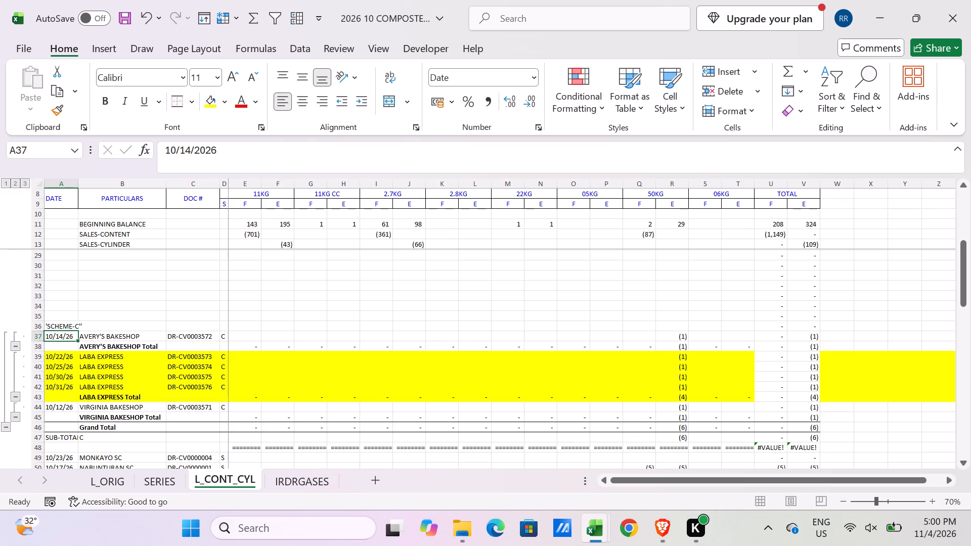
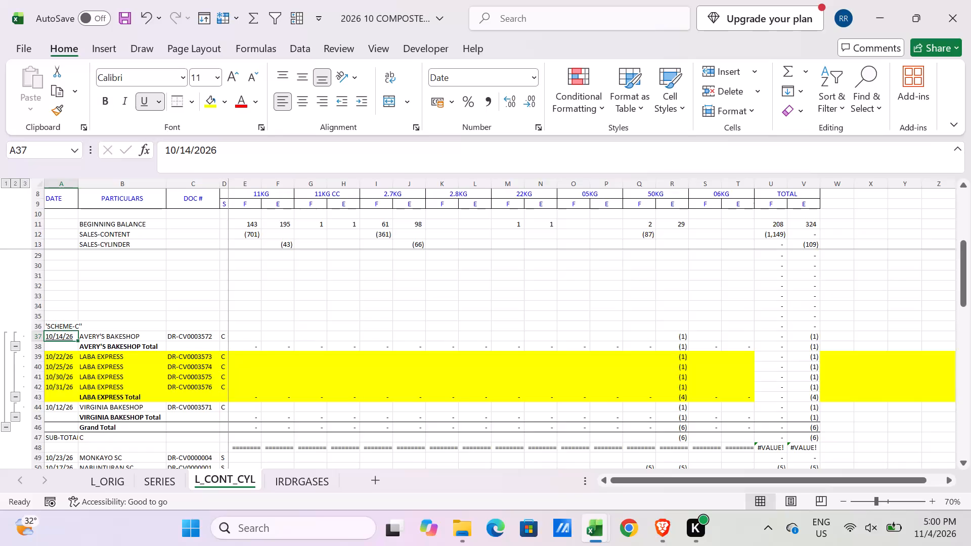
Make the SCHEME-C heading in A36 bold and underlined.
{"action": "key", "text": "ctrl+u"}
{"action": "left_click", "coordinate": [62, 325]}
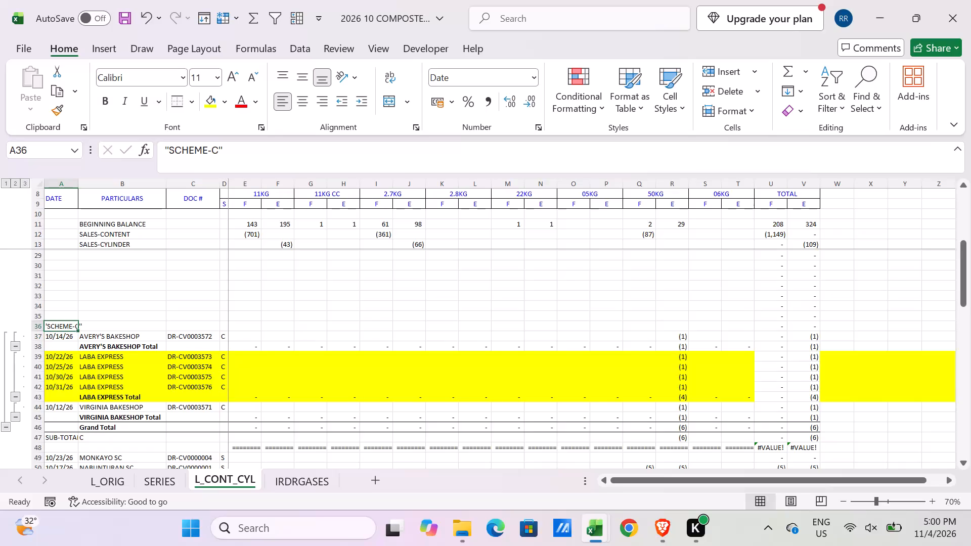
{"action": "key", "text": "ctrl+b"}
{"action": "key", "text": "ctrl+u"}
Delete blank rows 26 to 35 between the TOTAL INCOMING row and the SCHEME-C heading.
{"action": "scroll", "coordinate": [152, 295], "scroll_direction": "up", "scroll_amount": 2}
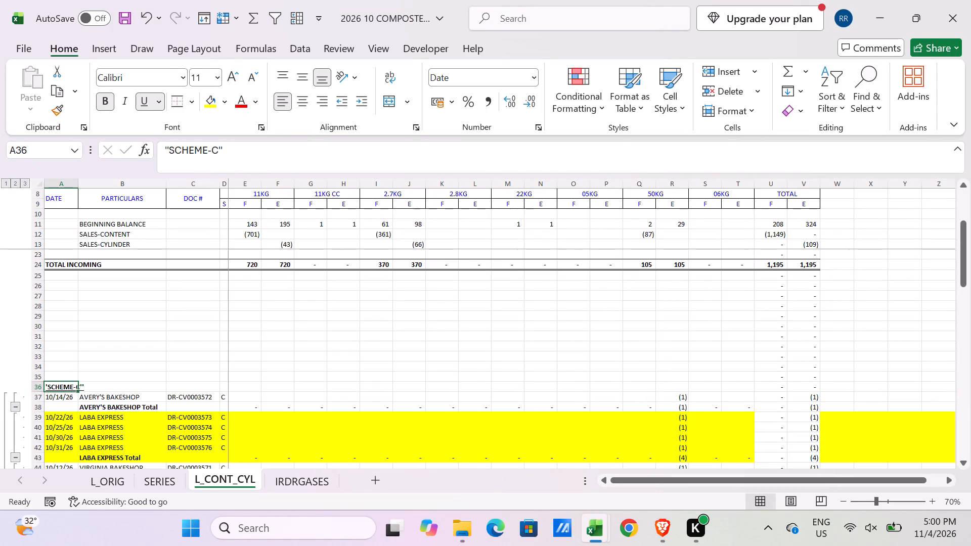
{"action": "left_click_drag", "start_coordinate": [41, 286], "coordinate": [25, 372]}
{"action": "key", "text": "ctrl+minus"}
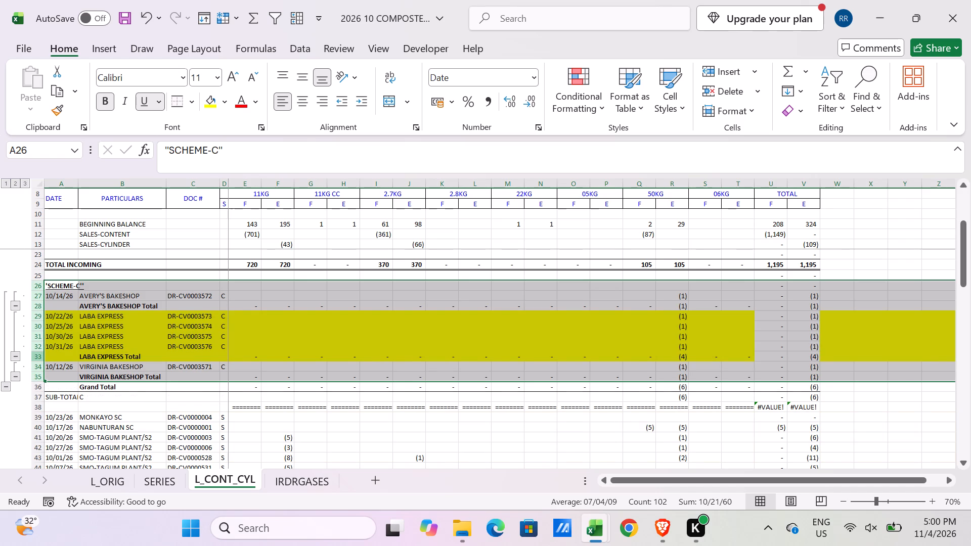
Unfreeze the panes on the L_ORIG sheet and look over its original listing.
{"action": "left_click", "coordinate": [111, 478]}
{"action": "scroll", "coordinate": [125, 424], "scroll_direction": "up", "scroll_amount": 5}
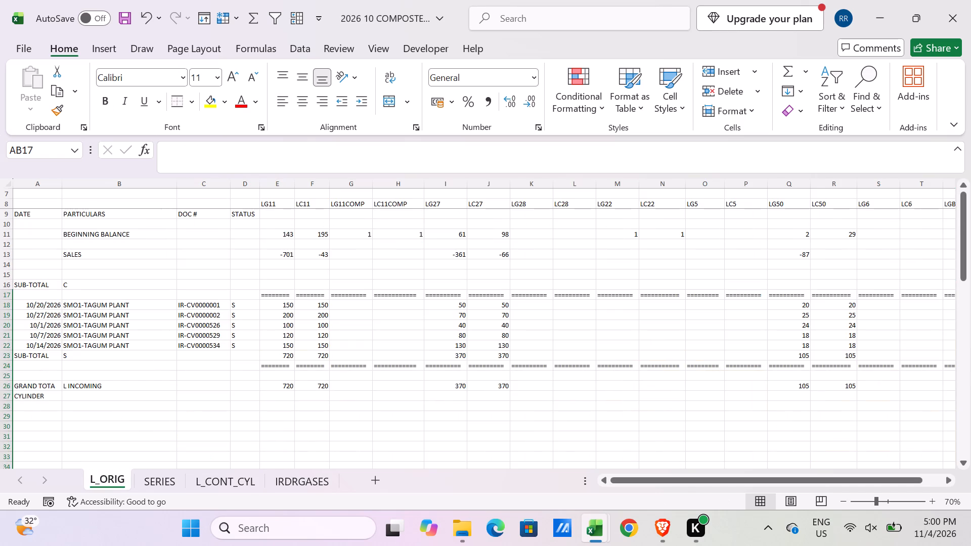
{"action": "left_click", "coordinate": [223, 14]}
{"action": "left_click", "coordinate": [238, 63]}
{"action": "scroll", "coordinate": [189, 156], "scroll_direction": "up", "scroll_amount": 5}
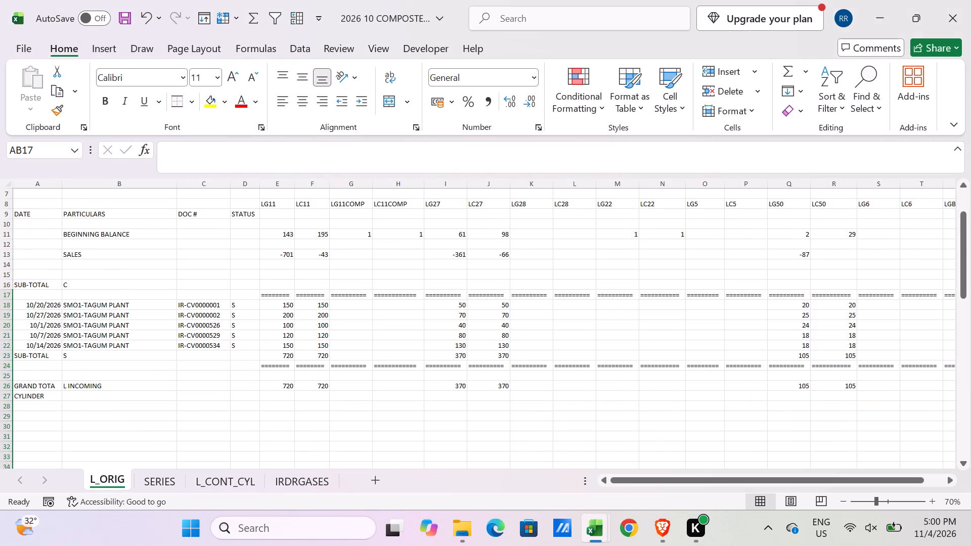
{"action": "scroll", "coordinate": [161, 240], "scroll_direction": "up", "scroll_amount": 4}
{"action": "scroll", "coordinate": [158, 290], "scroll_direction": "down", "scroll_amount": 4}
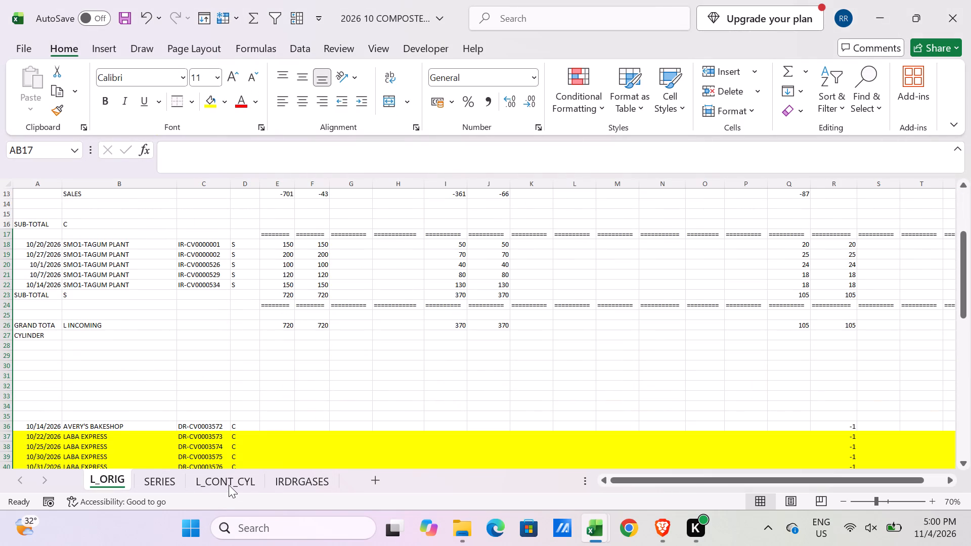
In L_CONT_CYL, clear the old SUB-TOTAL C row and the separator line beneath it, A37:T38.
{"action": "left_click", "coordinate": [229, 485]}
{"action": "scroll", "coordinate": [147, 401], "scroll_direction": "down", "scroll_amount": 1}
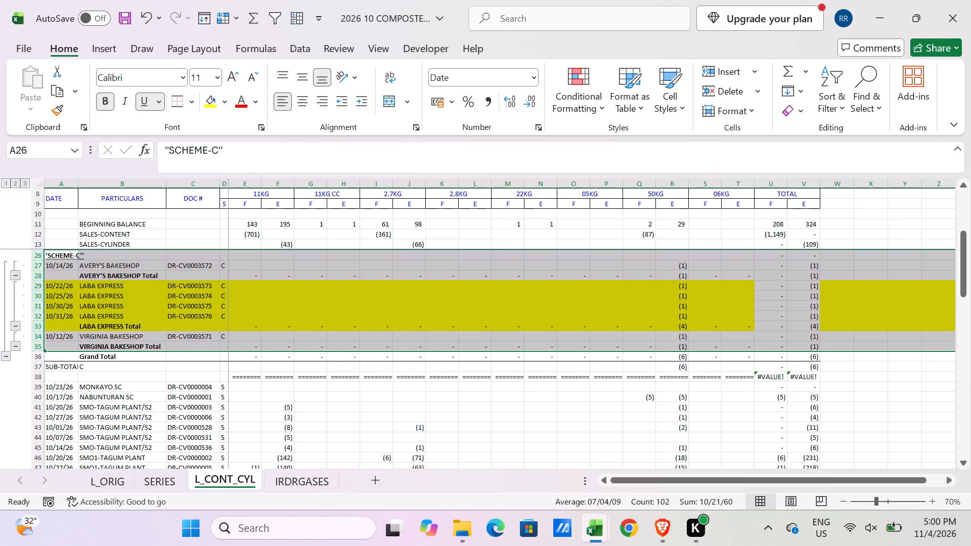
{"action": "left_click", "coordinate": [70, 366]}
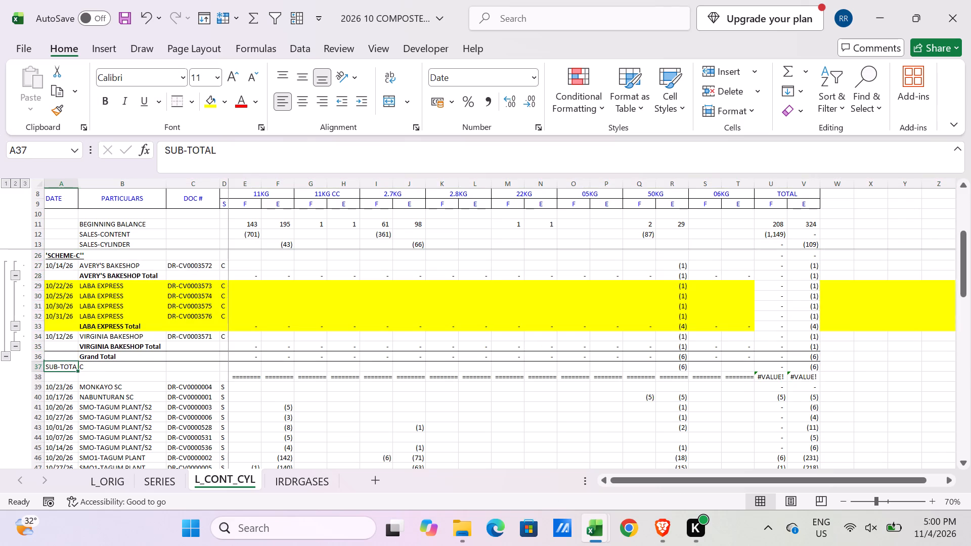
{"action": "left_click", "coordinate": [736, 376], "text": "shift"}
{"action": "key", "text": "Delete"}
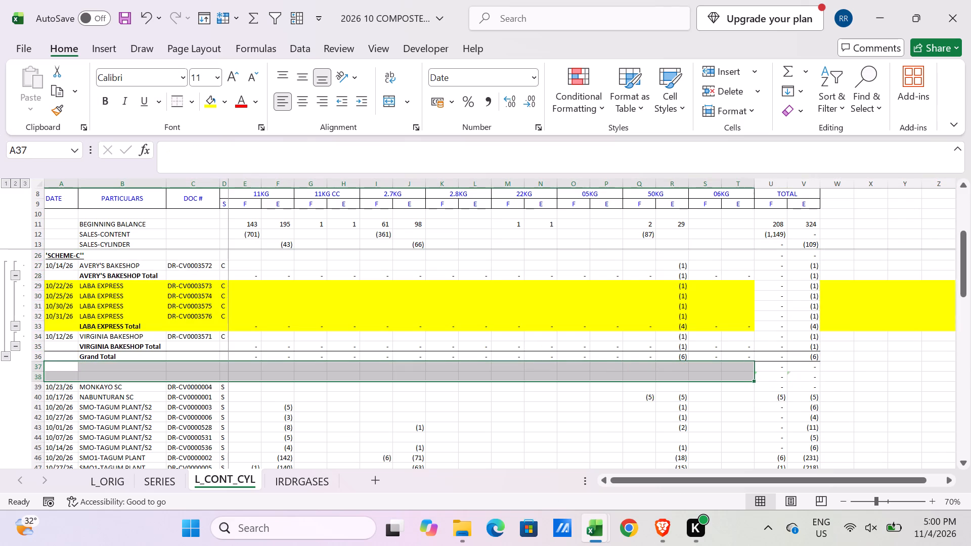
Remove the fill colour from all cells of the L_CONT_CYL sheet.
{"action": "left_click", "coordinate": [57, 375]}
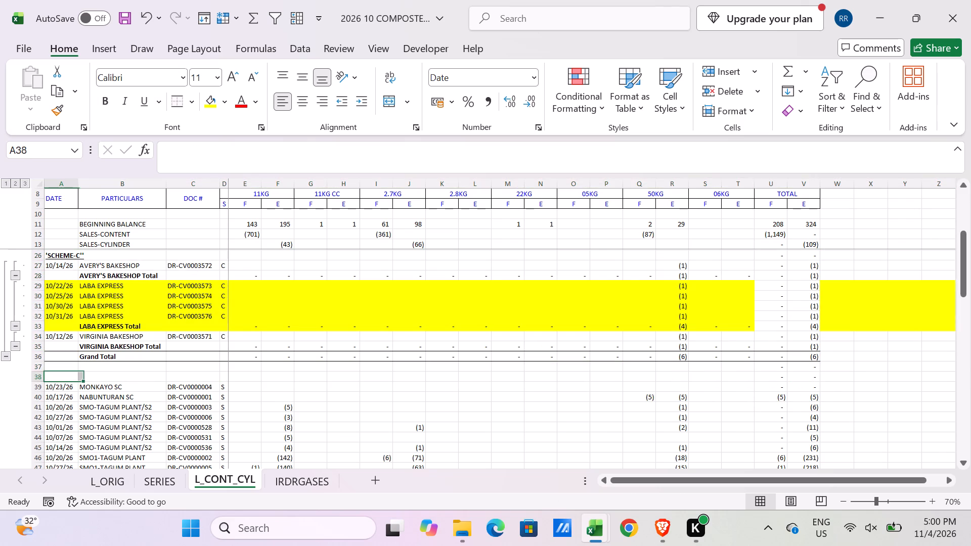
{"action": "key", "text": "ctrl+a"}
{"action": "key", "text": "ctrl+a"}
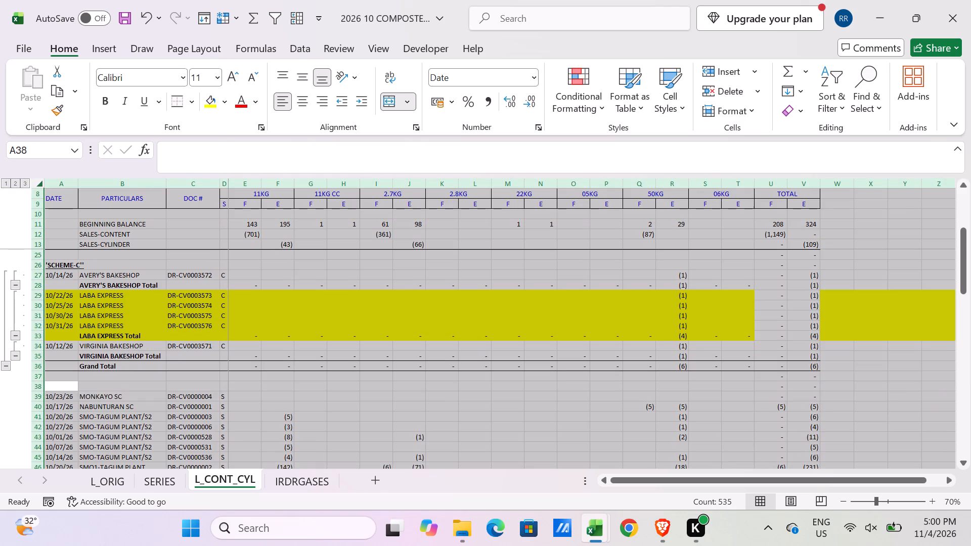
{"action": "left_click", "coordinate": [229, 105]}
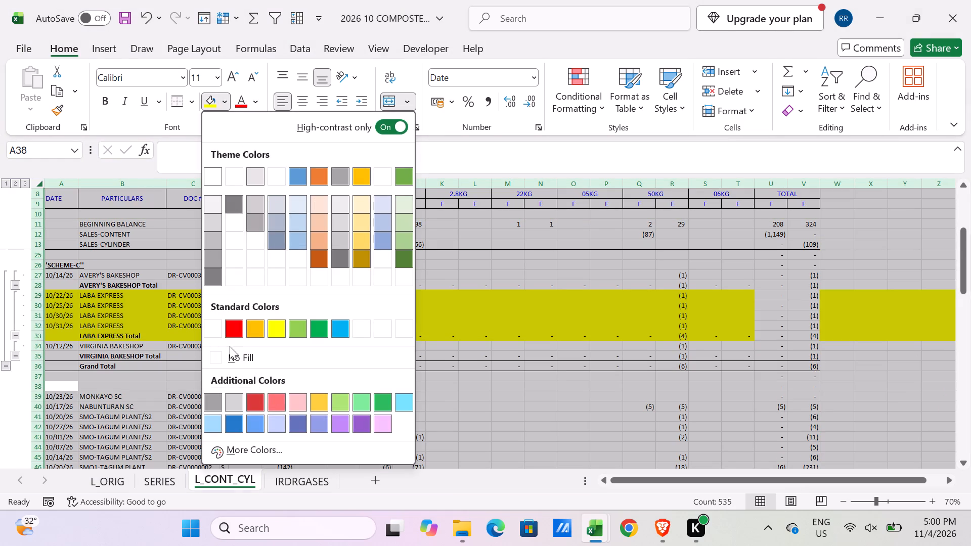
{"action": "left_click", "coordinate": [234, 353]}
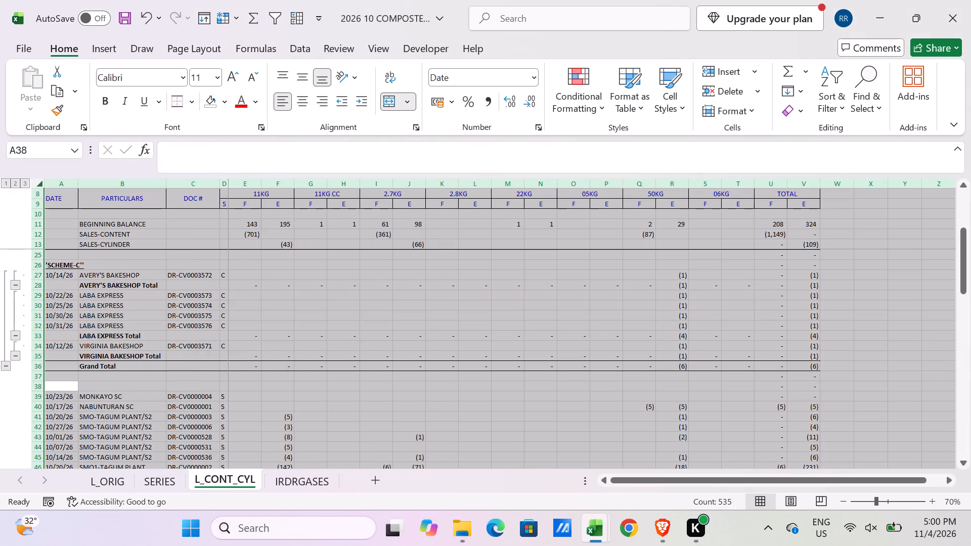
Add Sum subtotals at each change in Column B for the S-type stock transfer rows in A38:V50.
{"action": "left_click", "coordinate": [61, 386]}
{"action": "scroll", "coordinate": [105, 398], "scroll_direction": "down", "scroll_amount": 5}
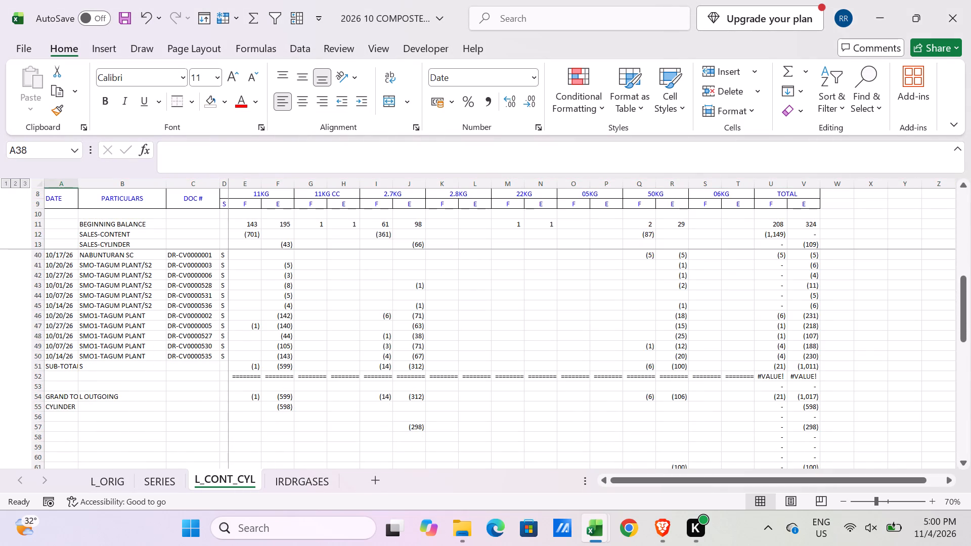
{"action": "left_click", "coordinate": [816, 354], "text": "shift"}
{"action": "left_click", "coordinate": [297, 17]}
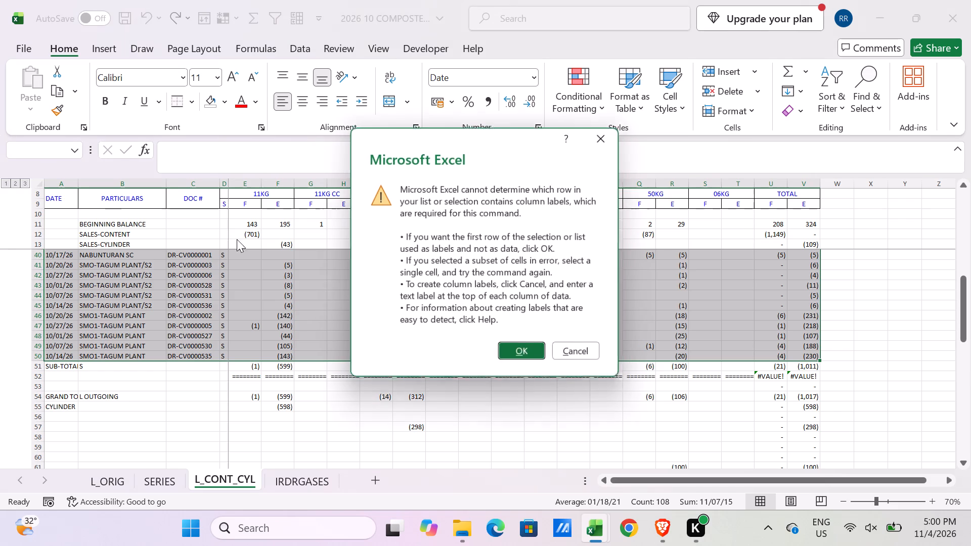
{"action": "left_click", "coordinate": [527, 356]}
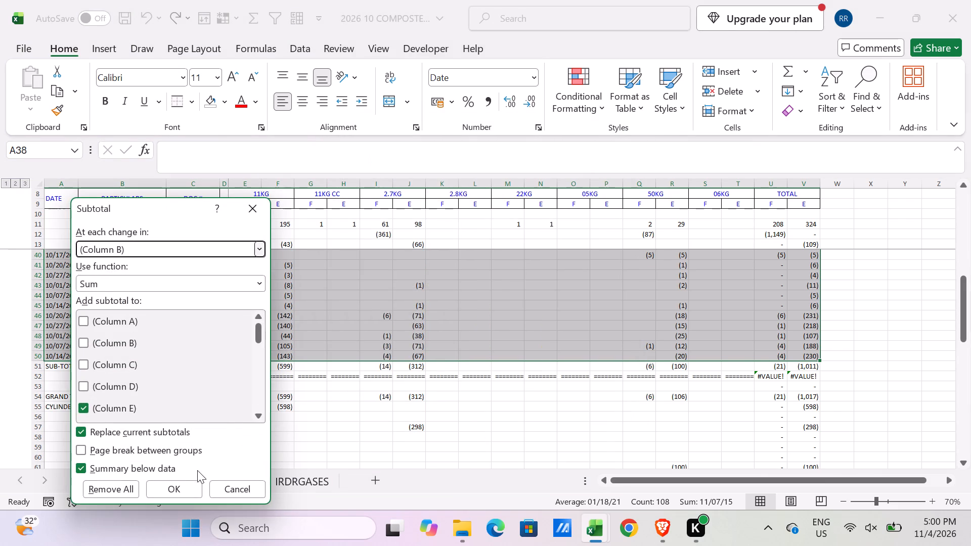
{"action": "left_click", "coordinate": [183, 487]}
Apply top and bottom borders to the stock transfer Grand Total row A55:V55.
{"action": "scroll", "coordinate": [48, 351], "scroll_direction": "down", "scroll_amount": 3}
{"action": "left_click_drag", "start_coordinate": [55, 313], "coordinate": [581, 312]}
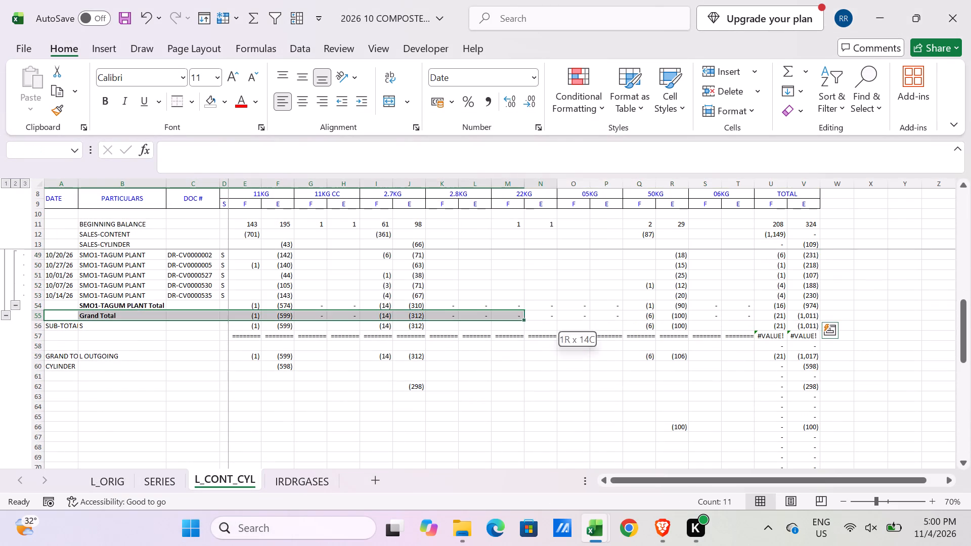
{"action": "left_click_drag", "start_coordinate": [581, 312], "coordinate": [802, 312]}
{"action": "key", "text": "alt+h"}
{"action": "type", "text": "BD"}
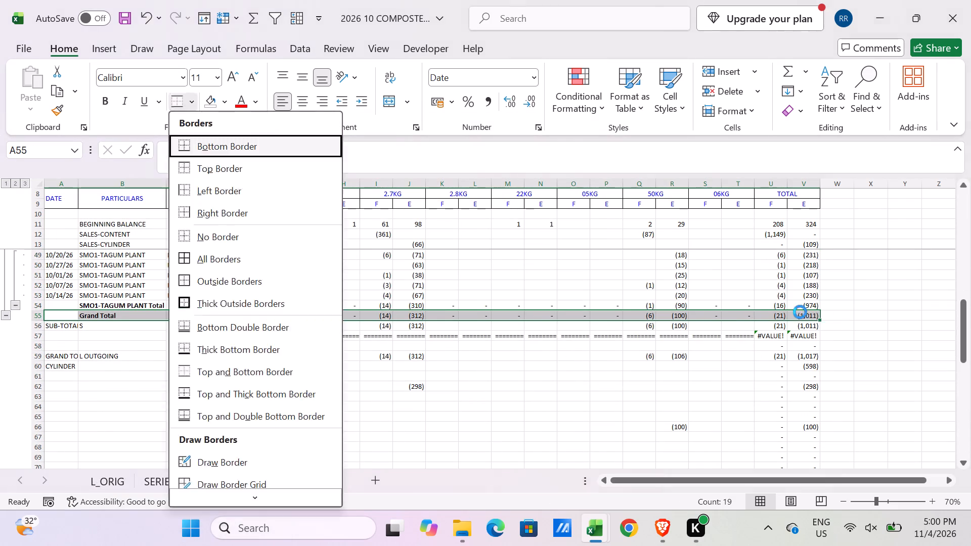
Copy the outgoing "STOCK TRANSFER" heading from A34 of the September Compostela sheet into A38 of L_CONT_CYL.
{"action": "scroll", "coordinate": [592, 325], "scroll_direction": "up", "scroll_amount": 3}
{"action": "scroll", "coordinate": [329, 359], "scroll_direction": "up", "scroll_amount": 4}
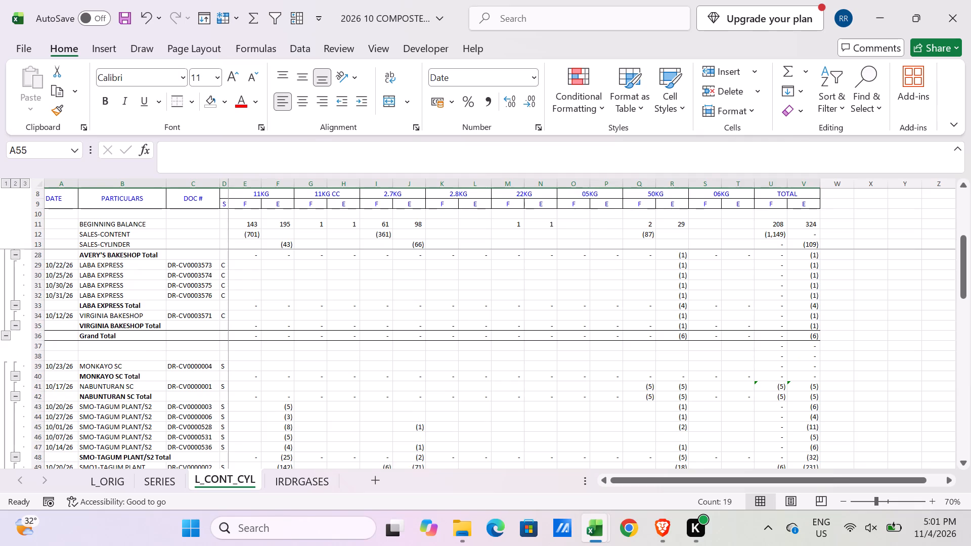
{"action": "key", "text": "alt+Tab"}
{"action": "left_click", "coordinate": [68, 348]}
{"action": "key", "text": "ctrl+c"}
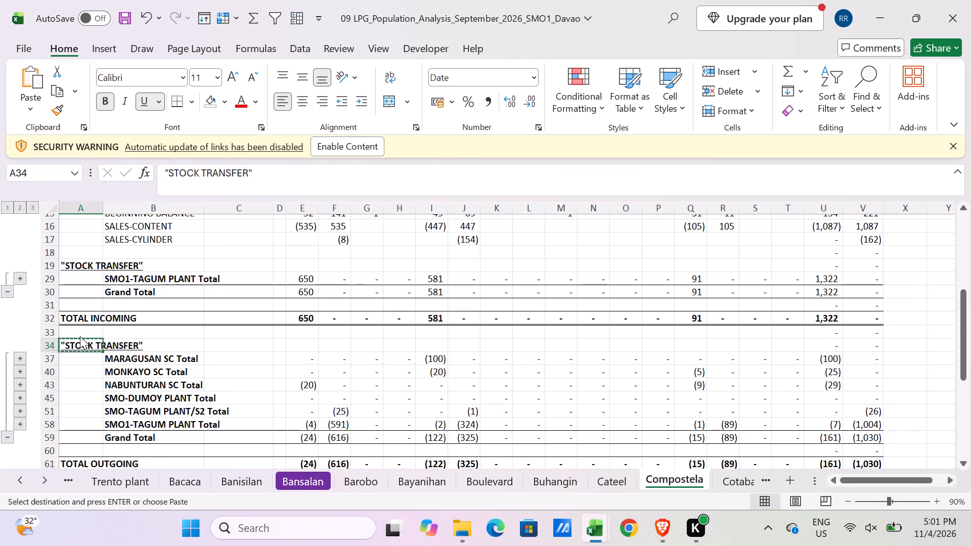
{"action": "key", "text": "alt+Tab"}
{"action": "left_click", "coordinate": [68, 357]}
{"action": "key", "text": "ctrl+v"}
Clear the old SUB-TOTAL S row and the separator line beneath it, A56:T57.
{"action": "scroll", "coordinate": [100, 367], "scroll_direction": "down", "scroll_amount": 5}
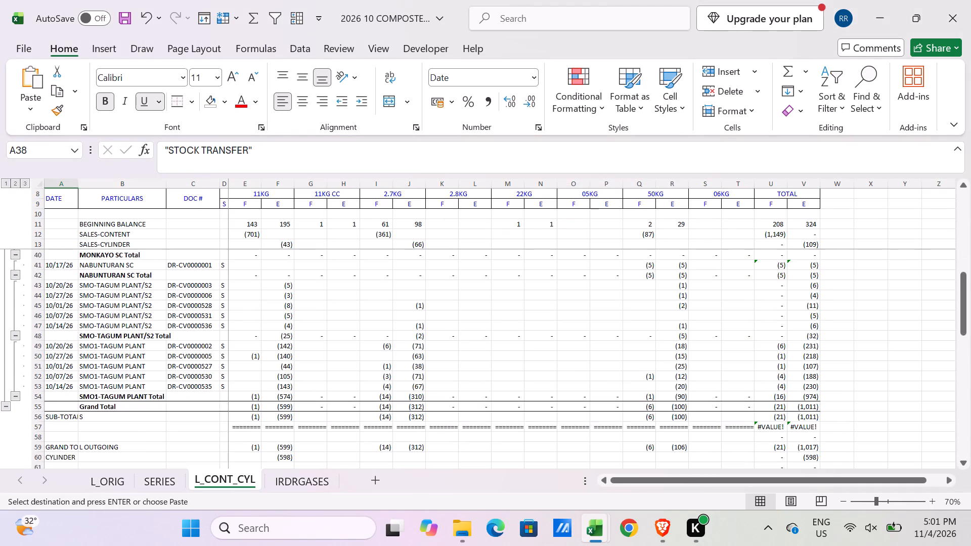
{"action": "left_click", "coordinate": [62, 386]}
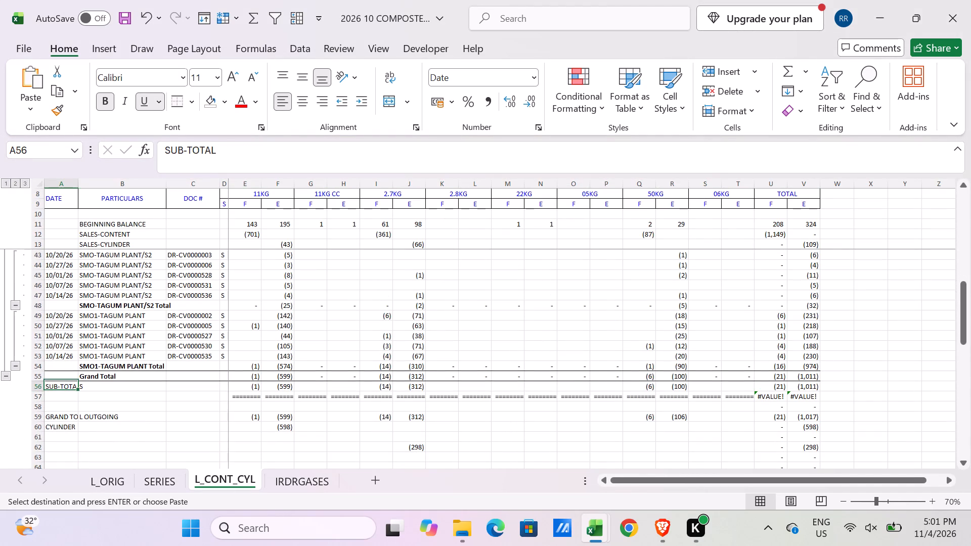
{"action": "left_click", "coordinate": [730, 394], "text": "shift"}
{"action": "key", "text": "Delete"}
Copy rows 61 to 65, TOTAL OUTGOING through DIFFERENCE, from the September Compostela sheet and insert them at row 57 of L_CONT_CYL.
{"action": "scroll", "coordinate": [334, 405], "scroll_direction": "down", "scroll_amount": 1}
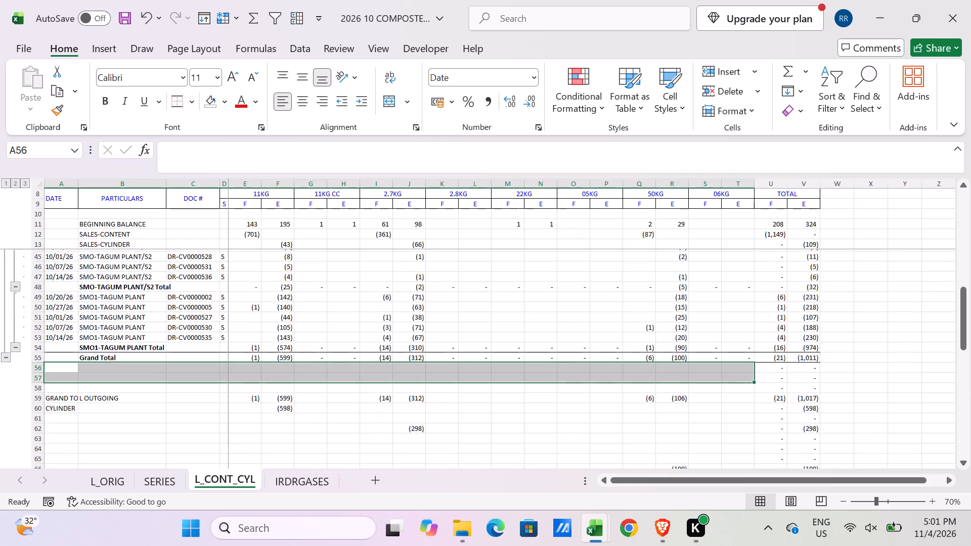
{"action": "key", "text": "alt+Tab"}
{"action": "scroll", "coordinate": [46, 391], "scroll_direction": "down", "scroll_amount": 5}
{"action": "left_click_drag", "start_coordinate": [53, 266], "coordinate": [73, 321]}
{"action": "key", "text": "ctrl+c"}
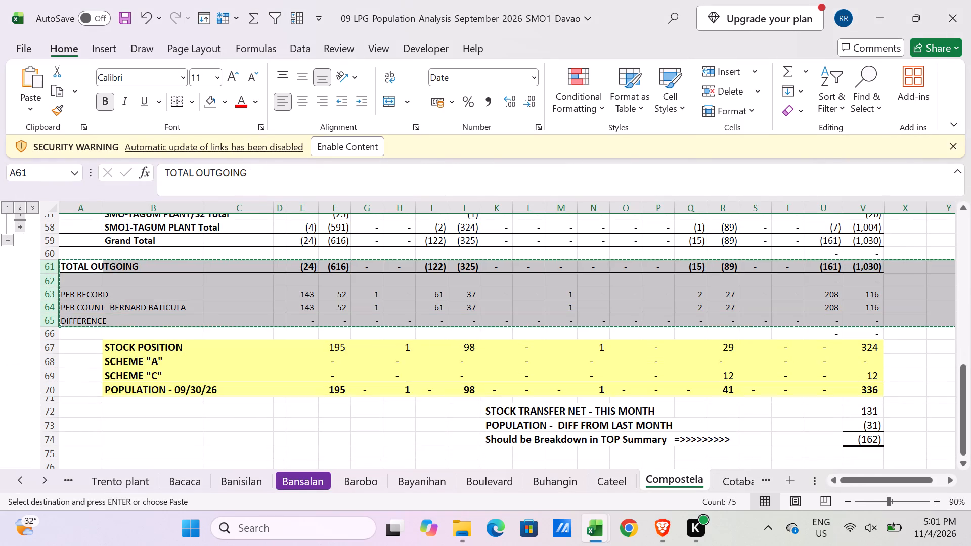
{"action": "key", "text": "alt+Tab"}
{"action": "left_click", "coordinate": [38, 366]}
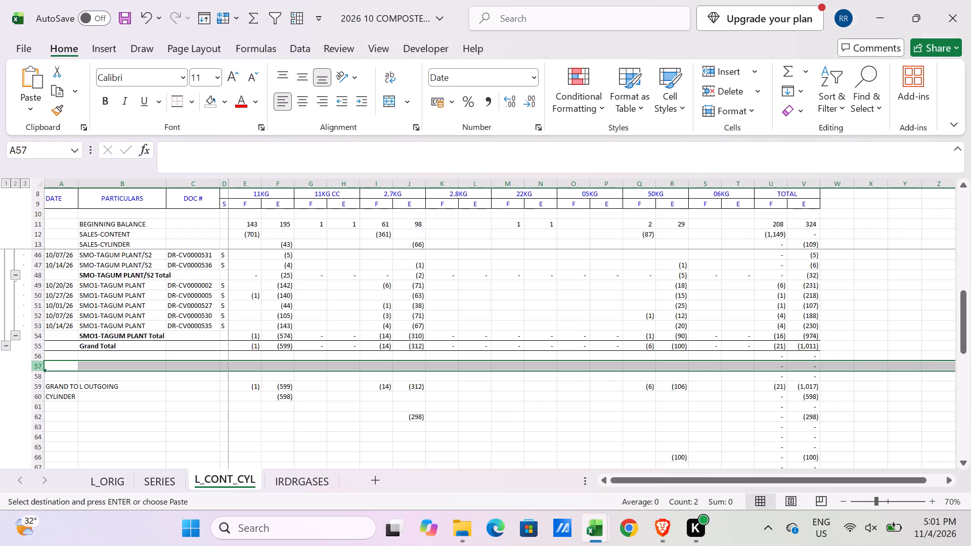
{"action": "key", "text": "ctrl+shift+equal"}
{"action": "key", "text": "Escape"}
Set the TOTAL OUTGOING formula in E57 to =E36+E55, adding the SCHEME-C and STOCK TRANSFER grand totals.
{"action": "left_click", "coordinate": [253, 367]}
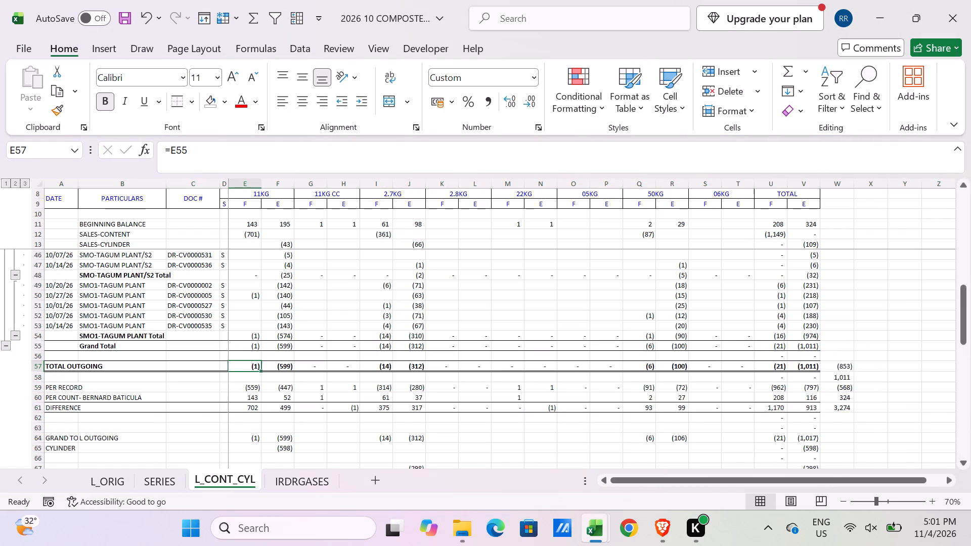
{"action": "key", "text": "equal"}
{"action": "scroll", "coordinate": [253, 367], "scroll_direction": "up", "scroll_amount": 8}
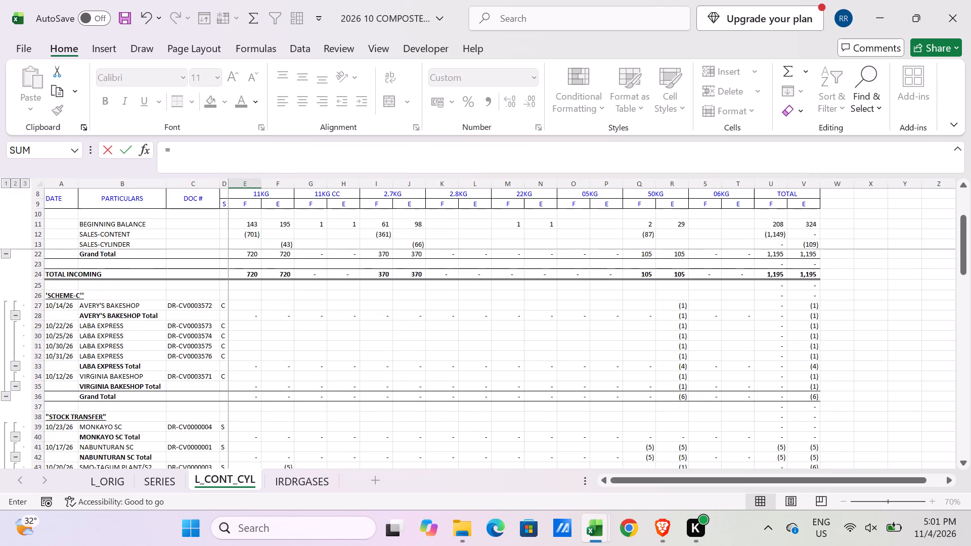
{"action": "left_click", "coordinate": [260, 394]}
{"action": "key", "text": "plus"}
{"action": "scroll", "coordinate": [264, 399], "scroll_direction": "down", "scroll_amount": 1}
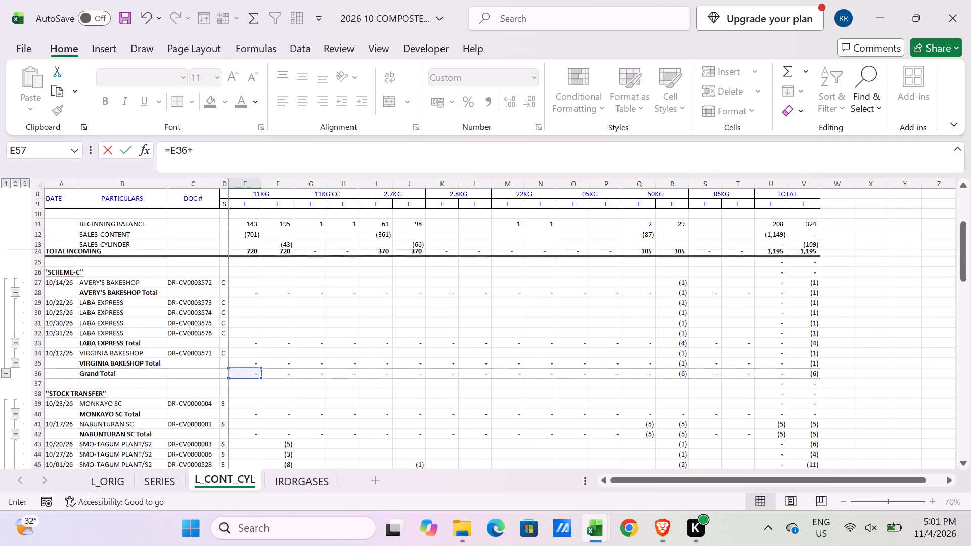
{"action": "scroll", "coordinate": [264, 399], "scroll_direction": "down", "scroll_amount": 5}
{"action": "left_click", "coordinate": [247, 407]}
{"action": "scroll", "coordinate": [250, 412], "scroll_direction": "up", "scroll_amount": 4}
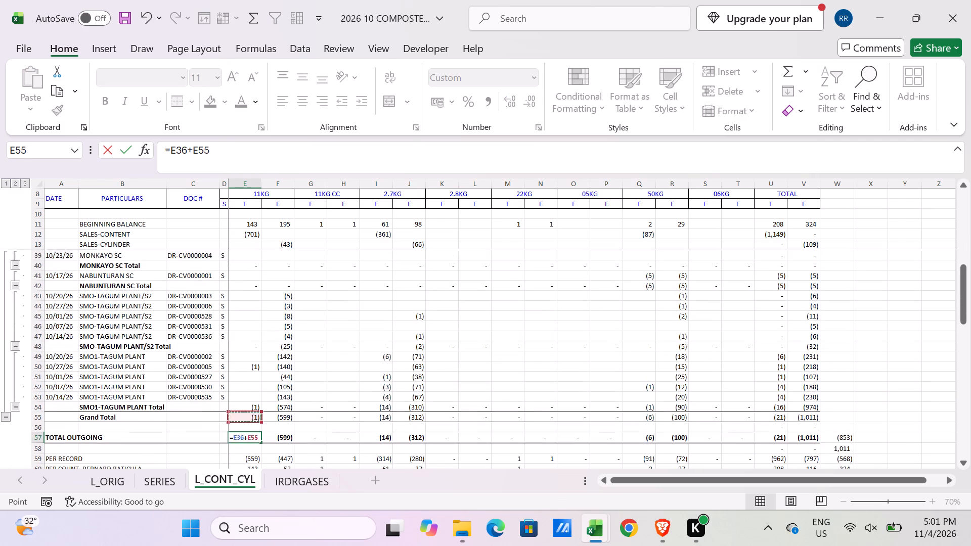
{"action": "scroll", "coordinate": [250, 412], "scroll_direction": "up", "scroll_amount": 4}
{"action": "scroll", "coordinate": [250, 412], "scroll_direction": "down", "scroll_amount": 5}
{"action": "key", "text": "Return"}
Set the PER RECORD formula in E59 to =E11+E12+E13+E24+E57, combining beginning balance, sales, TOTAL INCOMING and TOTAL OUTGOING.
{"action": "scroll", "coordinate": [250, 412], "scroll_direction": "down", "scroll_amount": 1}
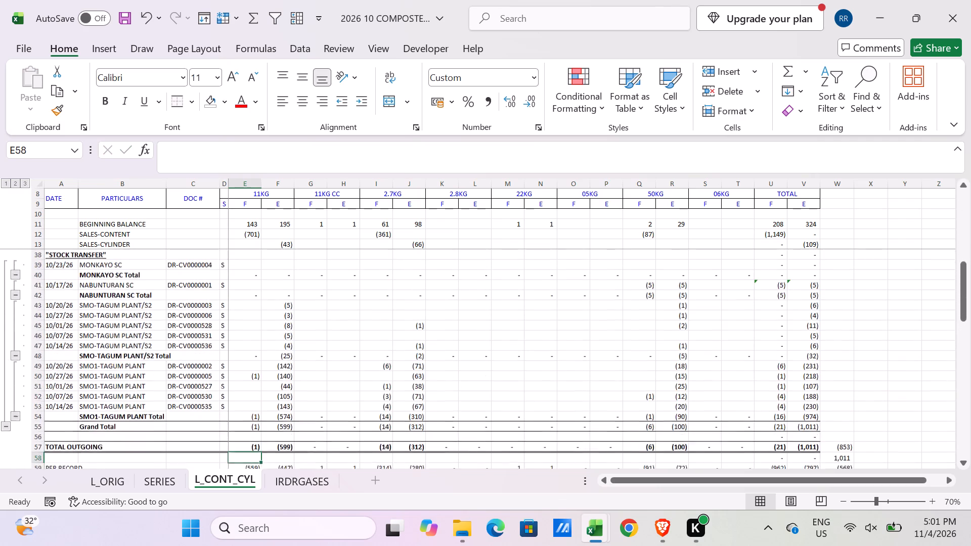
{"action": "scroll", "coordinate": [250, 412], "scroll_direction": "down", "scroll_amount": 2}
{"action": "left_click", "coordinate": [245, 377]}
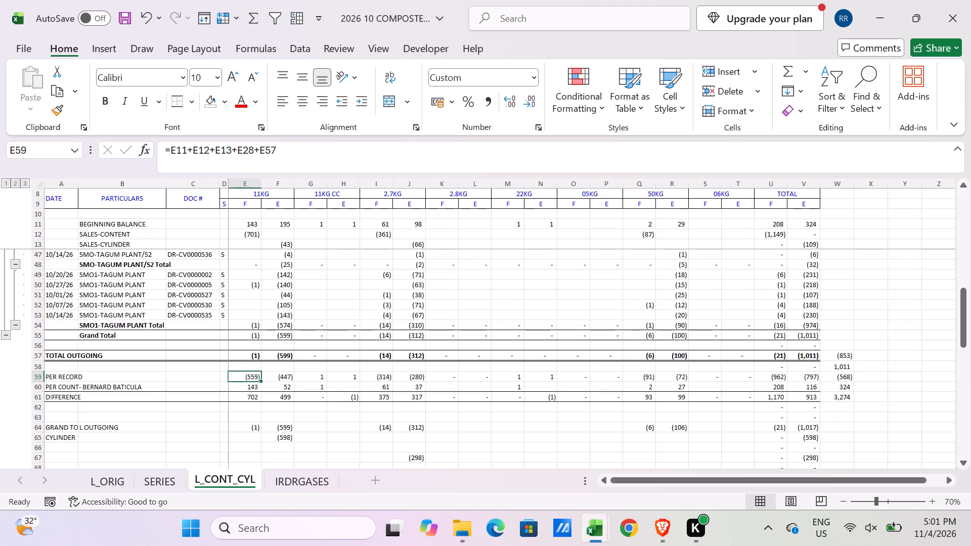
{"action": "key", "text": "equal"}
{"action": "left_click", "coordinate": [247, 225]}
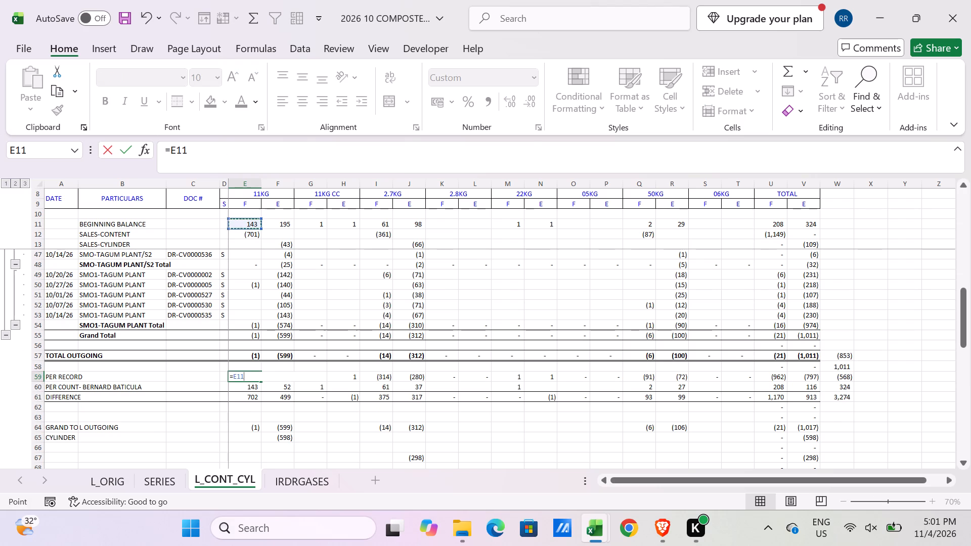
{"action": "key", "text": "plus"}
{"action": "left_click", "coordinate": [240, 238]}
{"action": "key", "text": "plus"}
{"action": "left_click", "coordinate": [249, 245]}
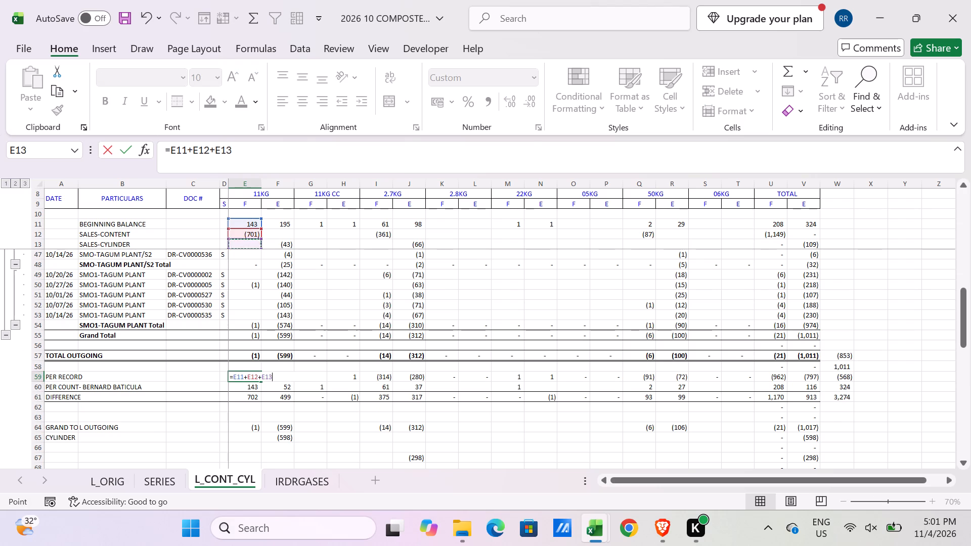
{"action": "key", "text": "plus"}
{"action": "scroll", "coordinate": [278, 377], "scroll_direction": "up", "scroll_amount": 5}
{"action": "scroll", "coordinate": [239, 329], "scroll_direction": "up", "scroll_amount": 3}
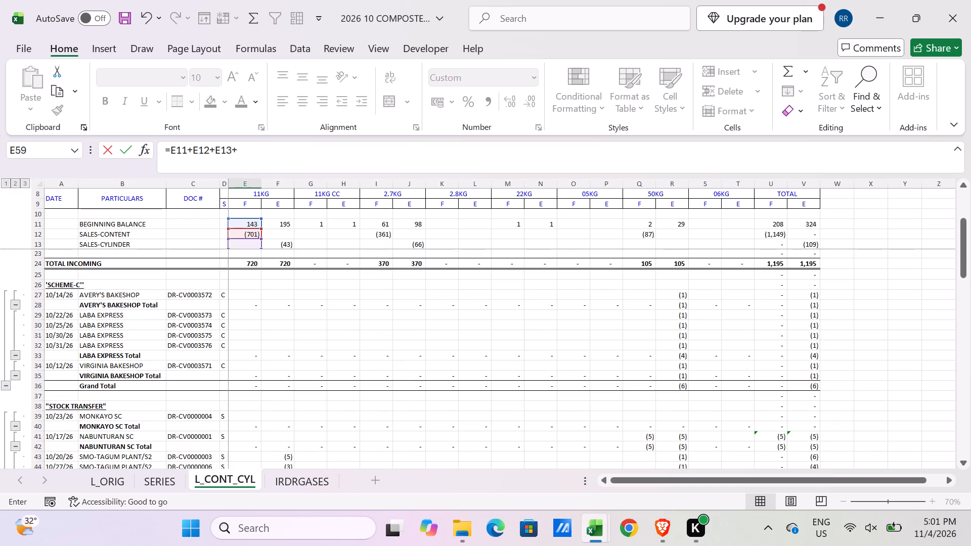
{"action": "left_click", "coordinate": [253, 260]}
{"action": "key", "text": "plus"}
{"action": "scroll", "coordinate": [256, 331], "scroll_direction": "down", "scroll_amount": 9}
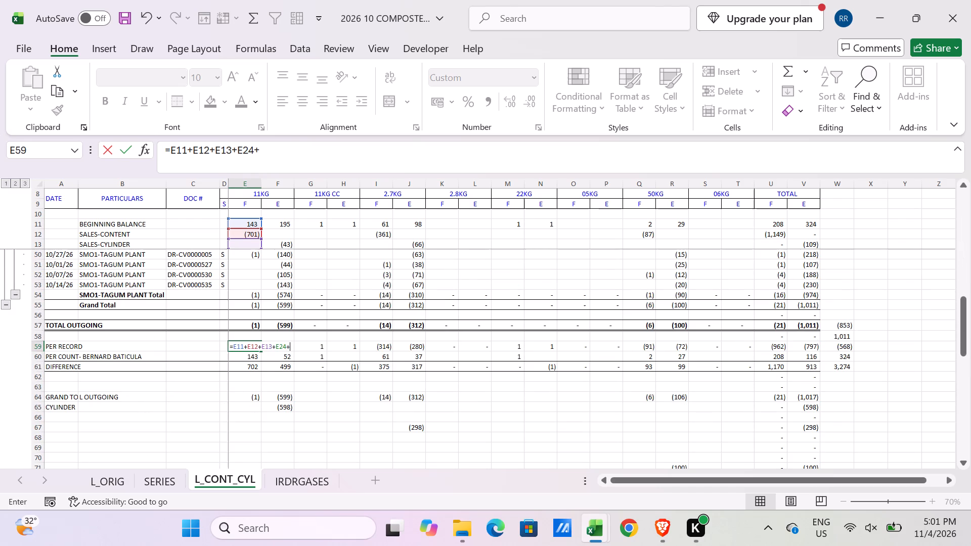
{"action": "left_click", "coordinate": [250, 324]}
{"action": "key", "text": "Return"}
Fill the PER RECORD formula from E59 across through T59.
{"action": "left_click", "coordinate": [247, 345]}
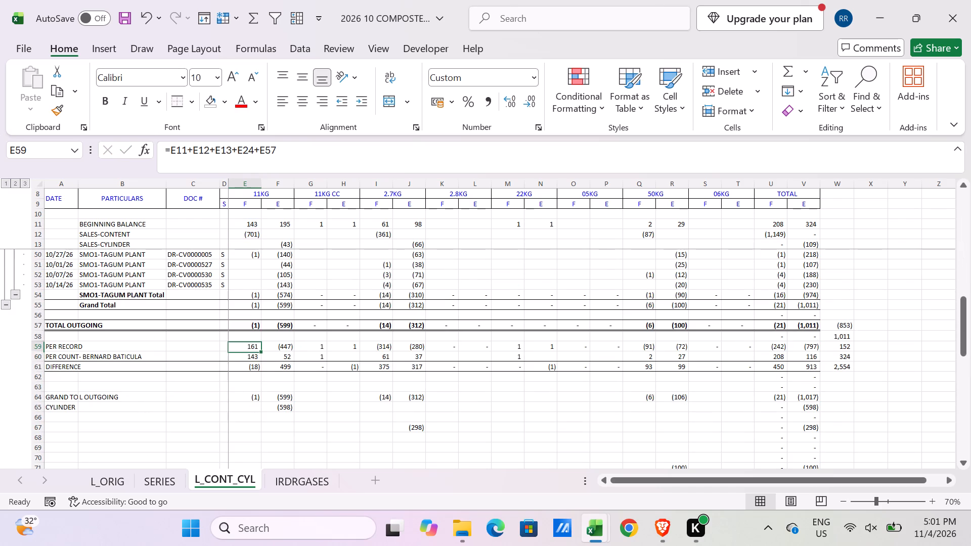
{"action": "left_click_drag", "start_coordinate": [258, 348], "coordinate": [746, 371]}
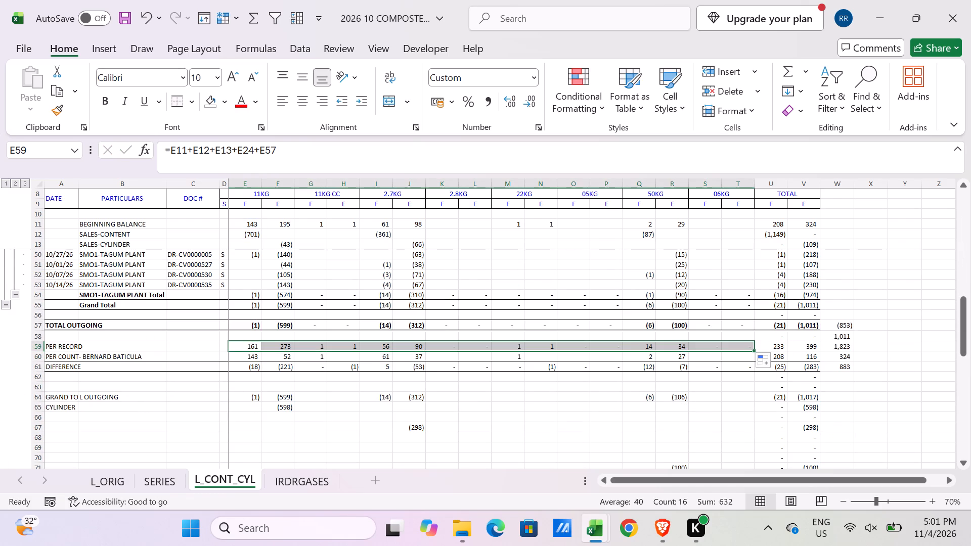
Delete column W, the stray figures beside the TOTAL columns.
{"action": "left_click", "coordinate": [833, 187]}
{"action": "key", "text": "ctrl+minus"}
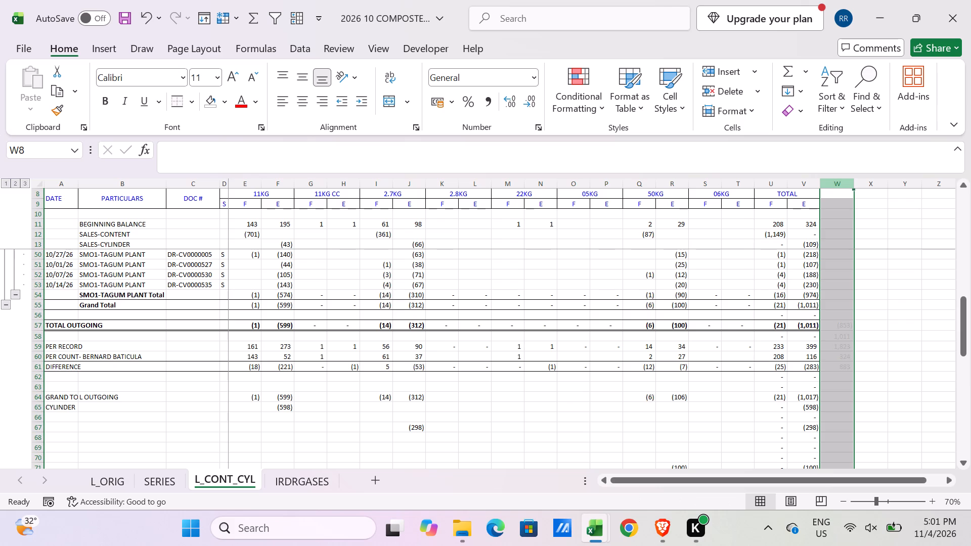
Check the PER RECORD formula in E59 and fill it across through T59 again.
{"action": "double_click", "coordinate": [253, 348]}
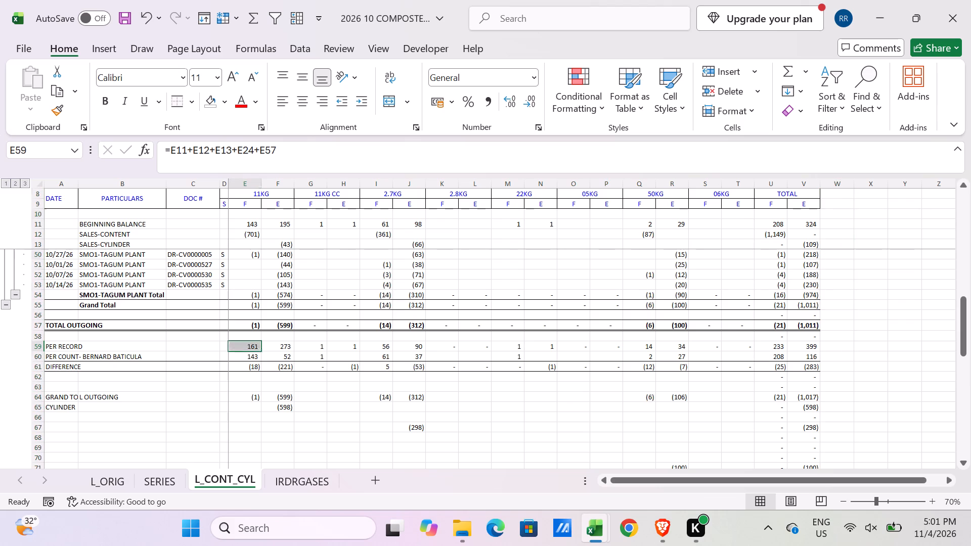
{"action": "key", "text": "Escape"}
{"action": "left_click_drag", "start_coordinate": [261, 351], "coordinate": [765, 346]}
Clear the old PER COUNT figures in E60:T60.
{"action": "left_click_drag", "start_coordinate": [253, 358], "coordinate": [704, 329]}
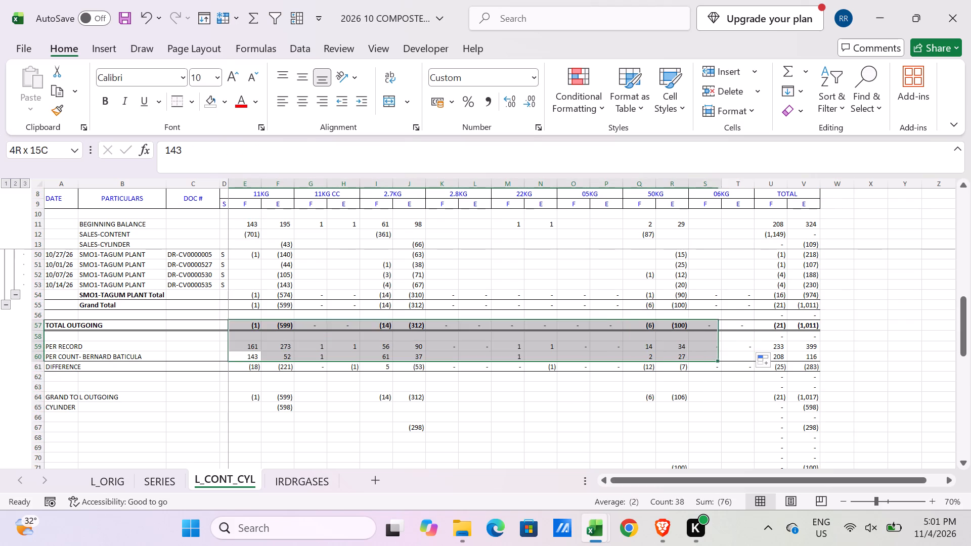
{"action": "left_click_drag", "start_coordinate": [704, 329], "coordinate": [736, 352]}
{"action": "key", "text": "Delete"}
Delete rows 63 to 78 twice, removing the leftover lines below DIFFERENCE, from the grand total outgoing line through the empty cylinder line.
{"action": "scroll", "coordinate": [668, 333], "scroll_direction": "down", "scroll_amount": 2}
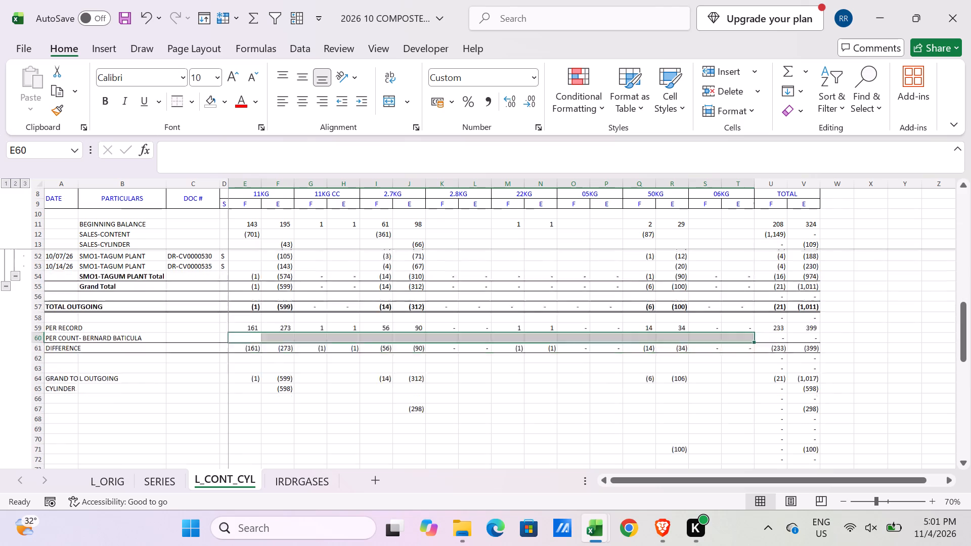
{"action": "scroll", "coordinate": [578, 333], "scroll_direction": "down", "scroll_amount": 1}
{"action": "left_click_drag", "start_coordinate": [39, 294], "coordinate": [51, 347]}
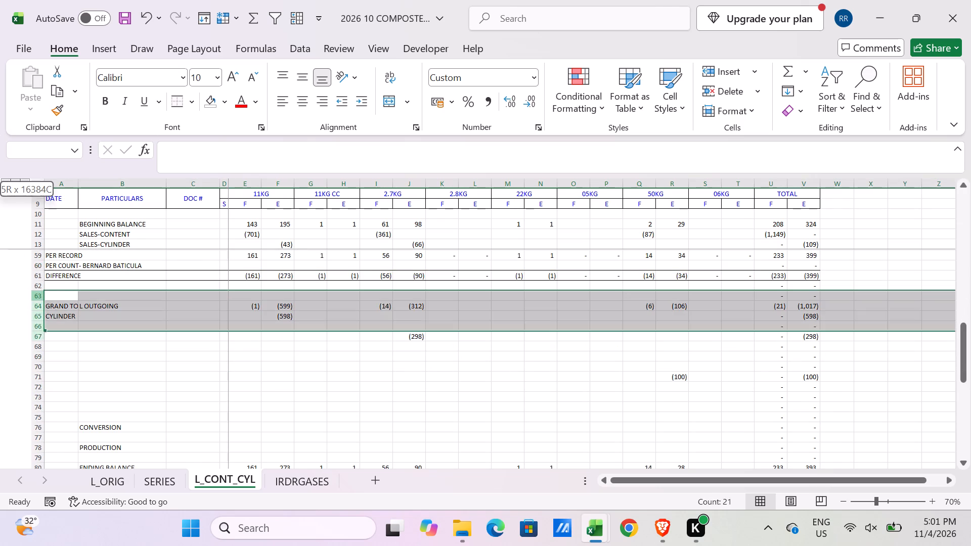
{"action": "left_click_drag", "start_coordinate": [51, 347], "coordinate": [78, 416]}
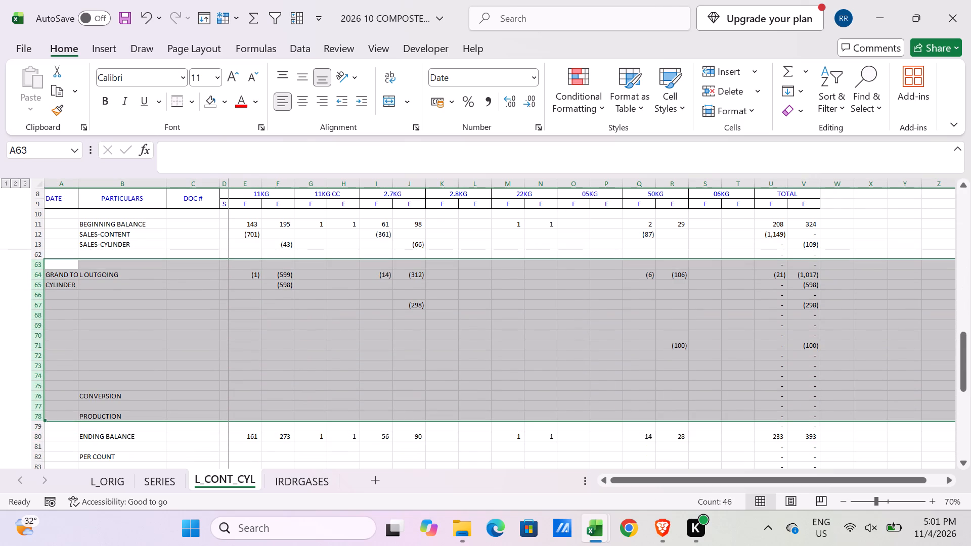
{"action": "key", "text": "ctrl+minus"}
{"action": "scroll", "coordinate": [112, 401], "scroll_direction": "up", "scroll_amount": 2}
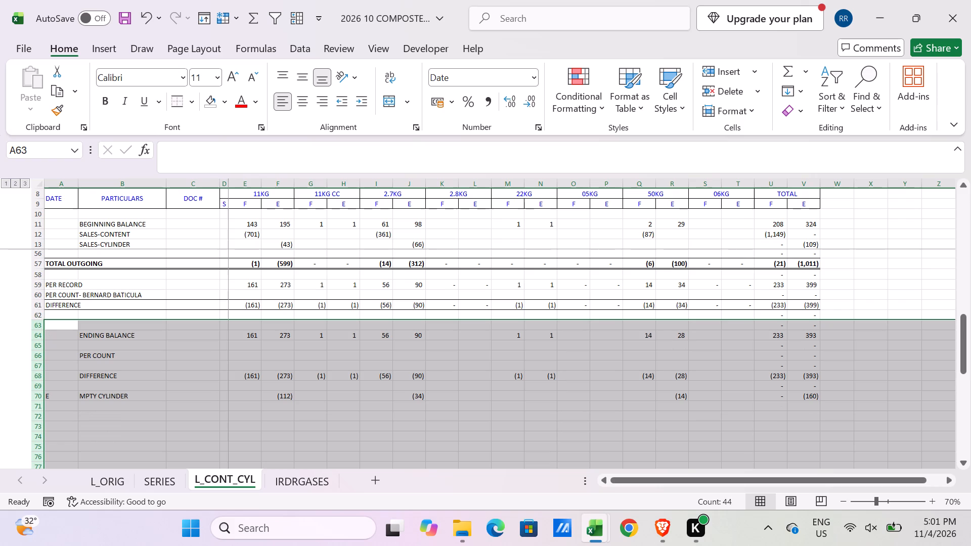
{"action": "key", "text": "ctrl+minus"}
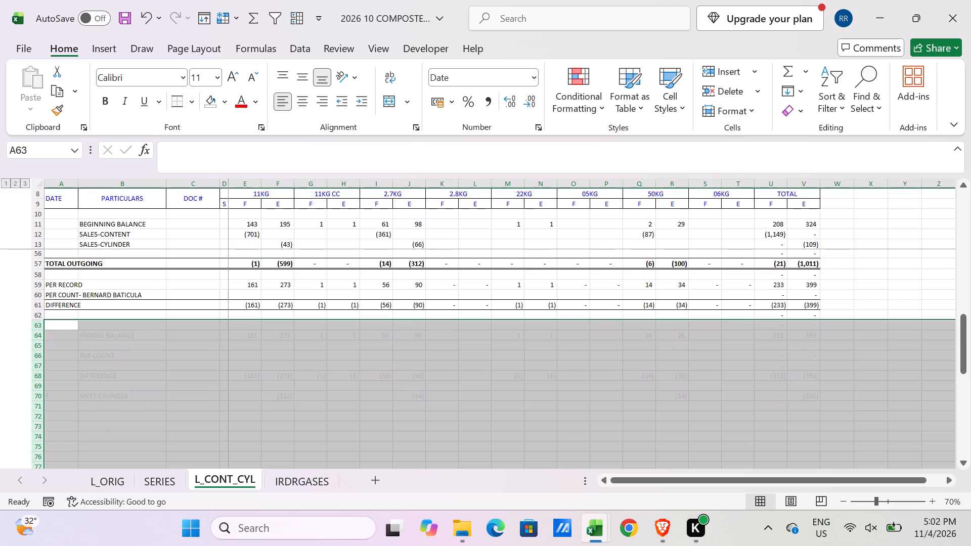
Set L_CONT_CYL to print in landscape orientation, scaled to 1 page wide and 1 page tall, checking the print preview.
{"action": "scroll", "coordinate": [122, 452], "scroll_direction": "up", "scroll_amount": 3}
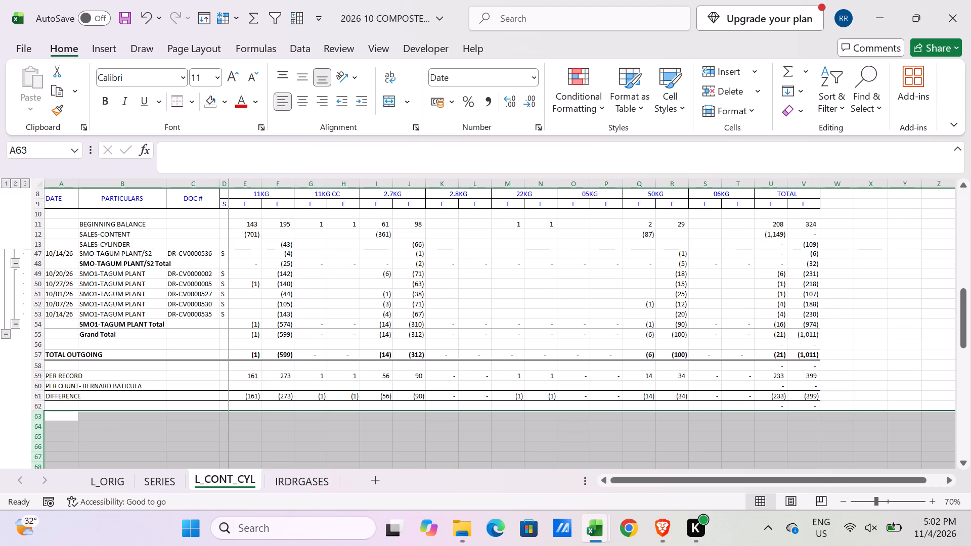
{"action": "key", "text": "ctrl+p"}
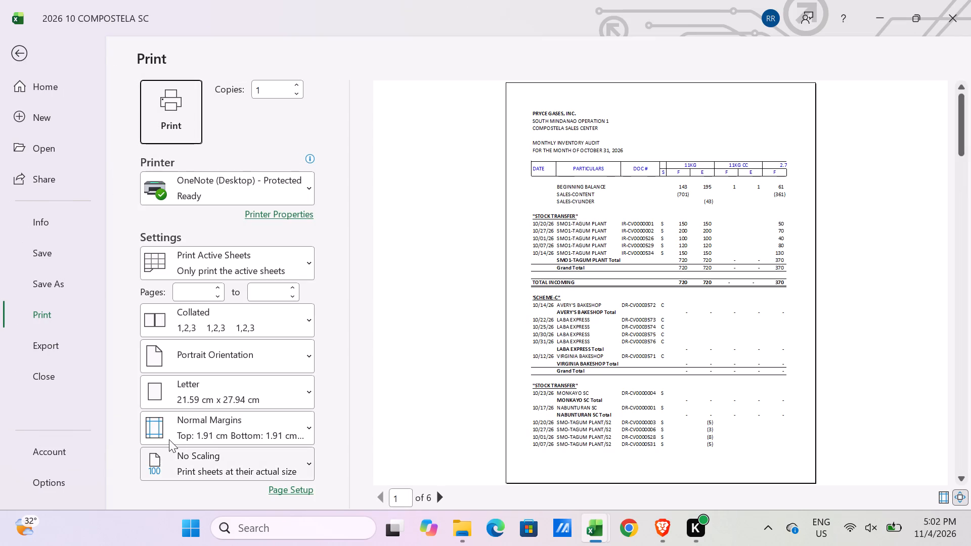
{"action": "key", "text": "Escape"}
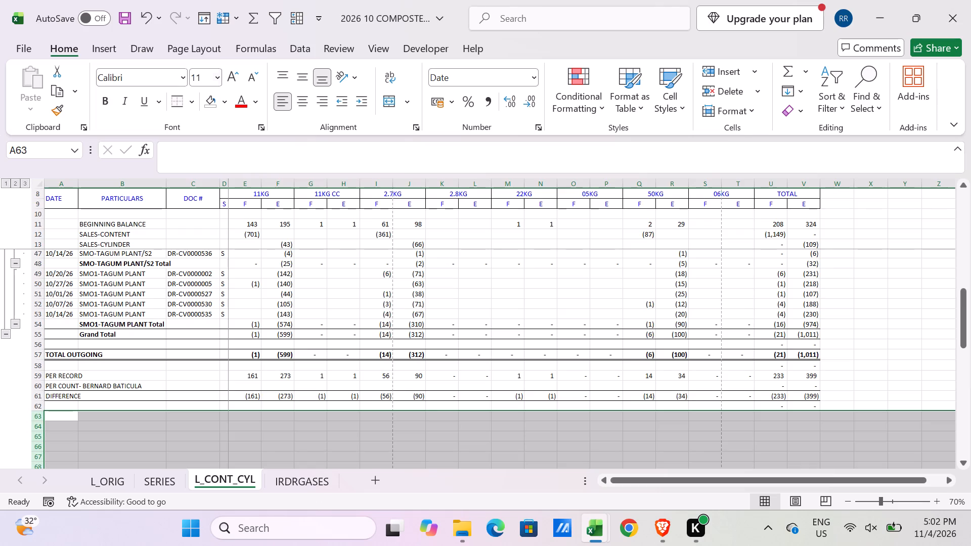
{"action": "left_click", "coordinate": [174, 47]}
{"action": "left_click", "coordinate": [186, 99]}
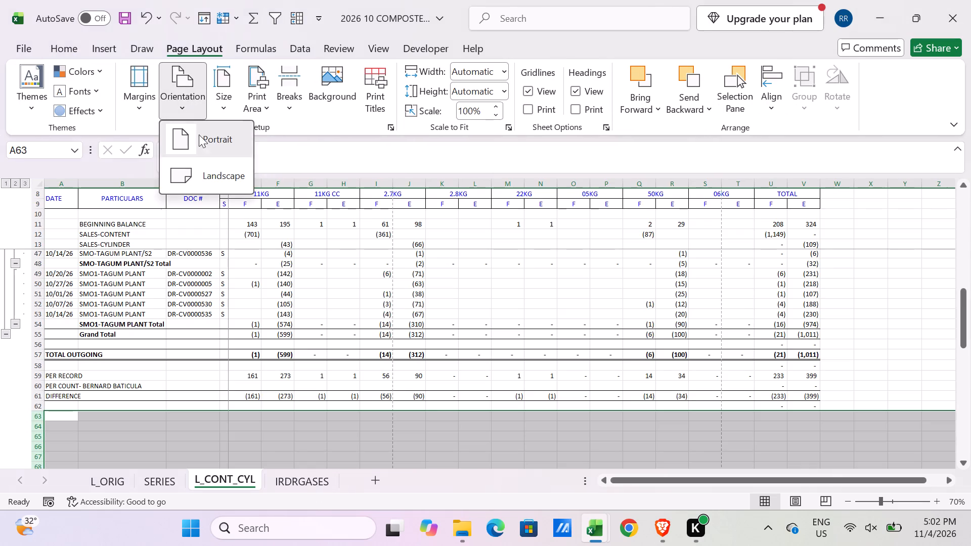
{"action": "left_click", "coordinate": [207, 186]}
{"action": "left_click", "coordinate": [502, 70]}
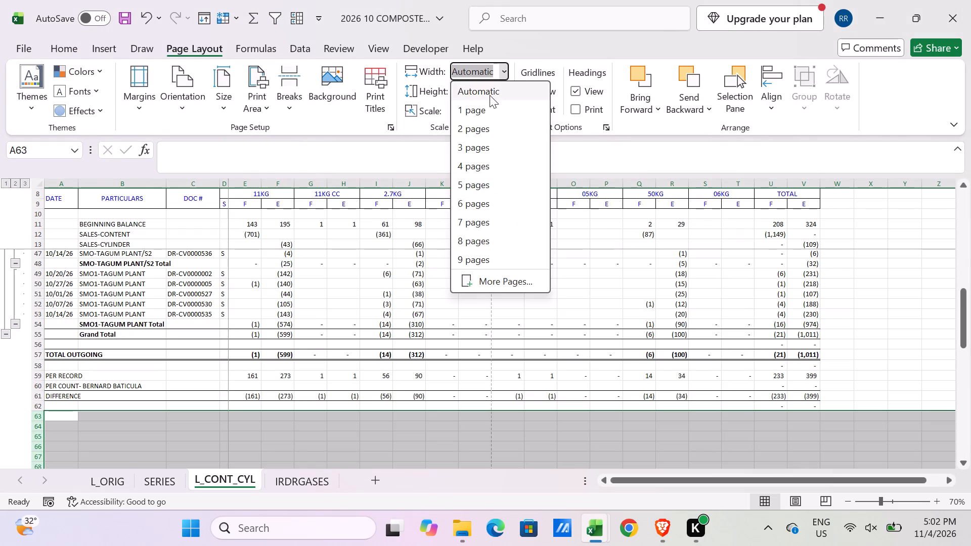
{"action": "left_click", "coordinate": [484, 109]}
{"action": "left_click", "coordinate": [525, 310]}
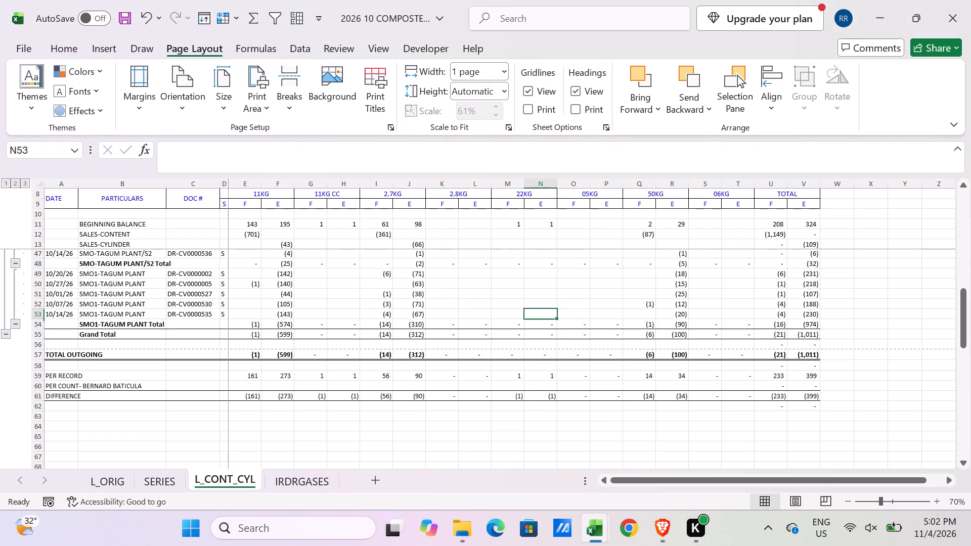
{"action": "key", "text": "ctrl+p"}
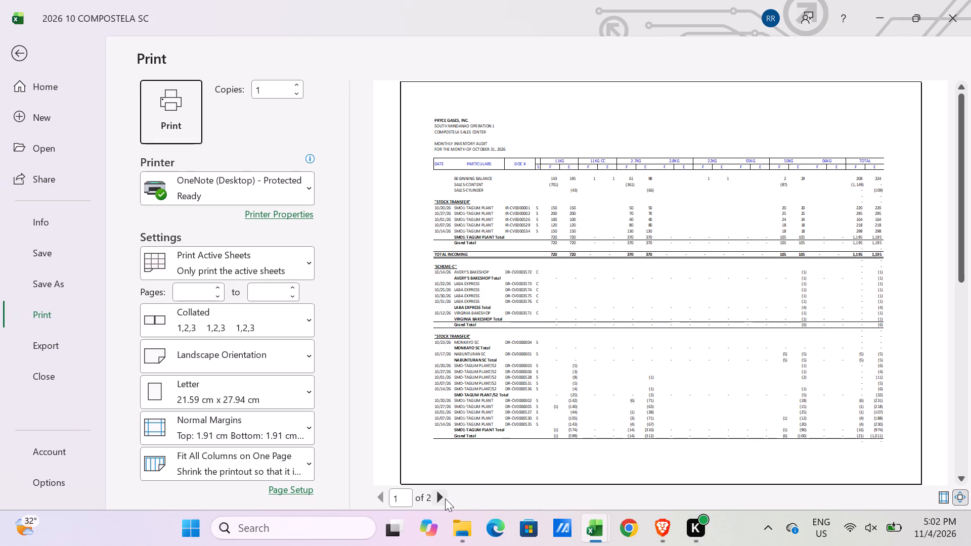
{"action": "left_click", "coordinate": [445, 498]}
{"action": "key", "text": "Escape"}
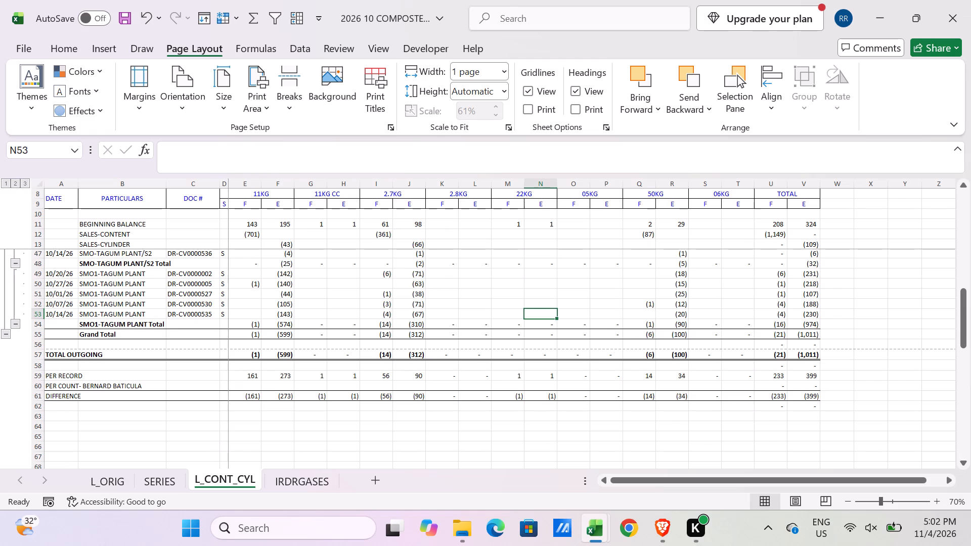
{"action": "left_click", "coordinate": [503, 88]}
{"action": "left_click", "coordinate": [482, 126]}
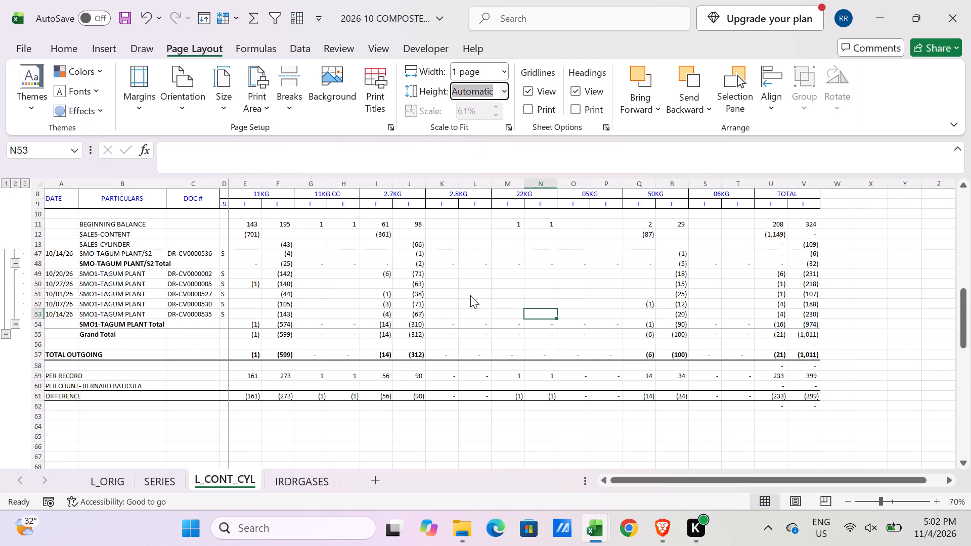
{"action": "left_click", "coordinate": [470, 358]}
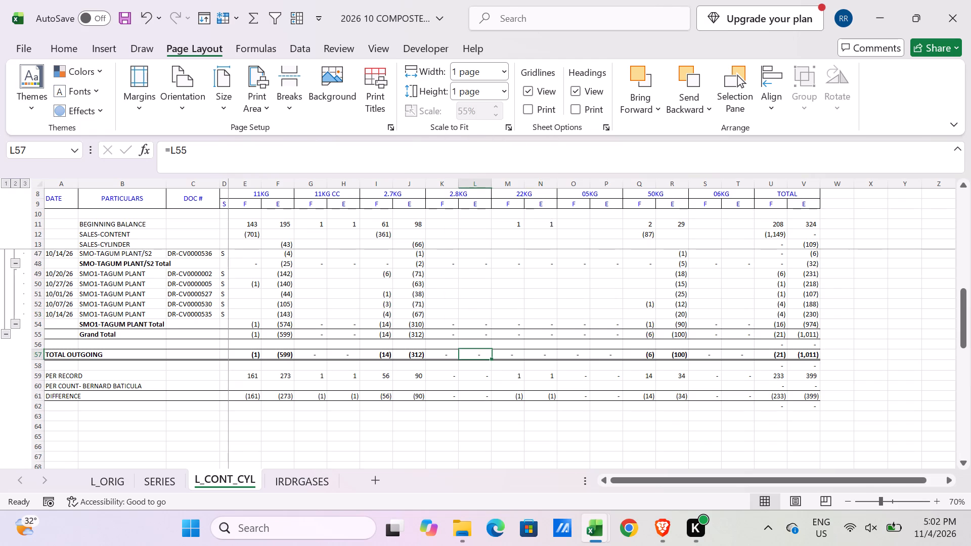
Duplicate the L_CONT_CYL sheet directly after the original and rename the copy L_FULL_MT.
{"action": "left_click_drag", "start_coordinate": [245, 476], "coordinate": [309, 475]}
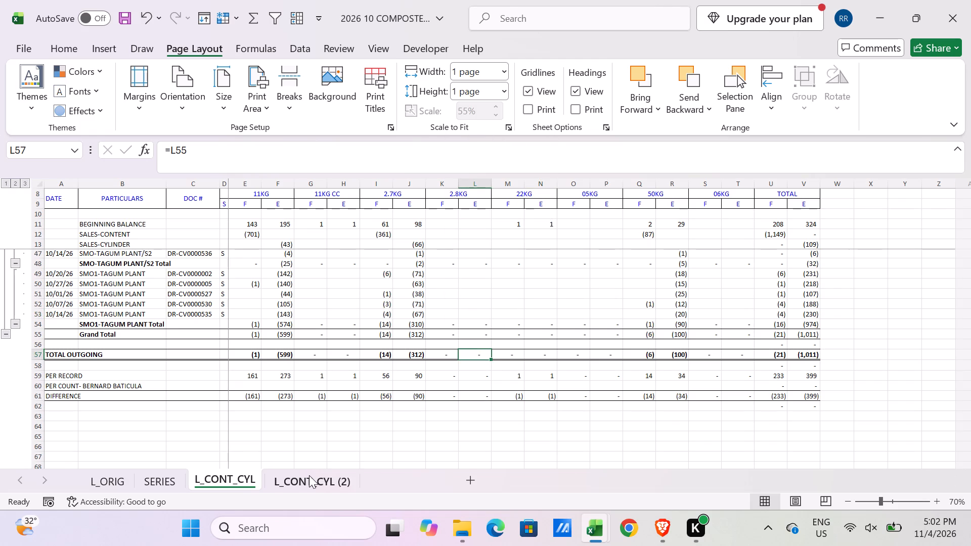
{"action": "double_click", "coordinate": [313, 478]}
{"action": "type", "text": "L_FULL_MT"}
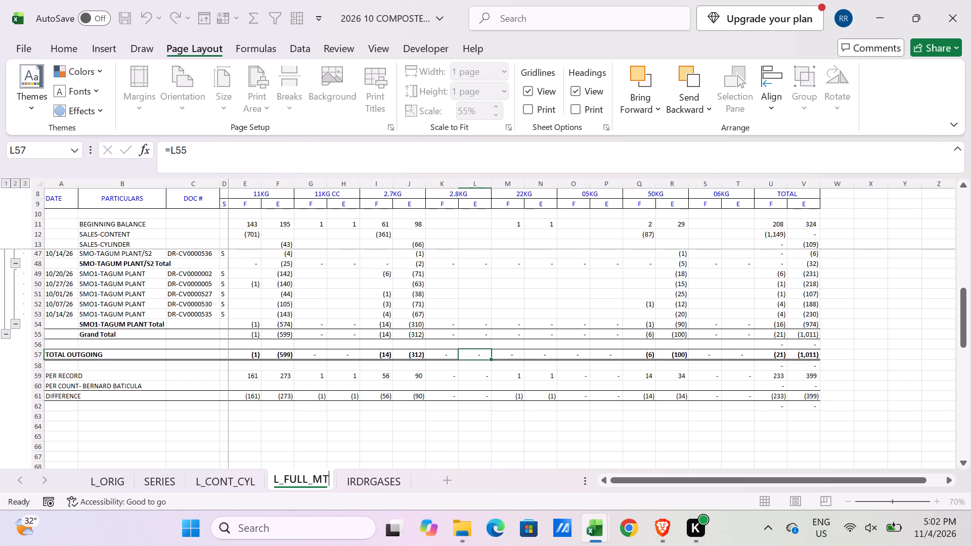
{"action": "key", "text": "Return"}
{"action": "scroll", "coordinate": [310, 399], "scroll_direction": "up", "scroll_amount": 3}
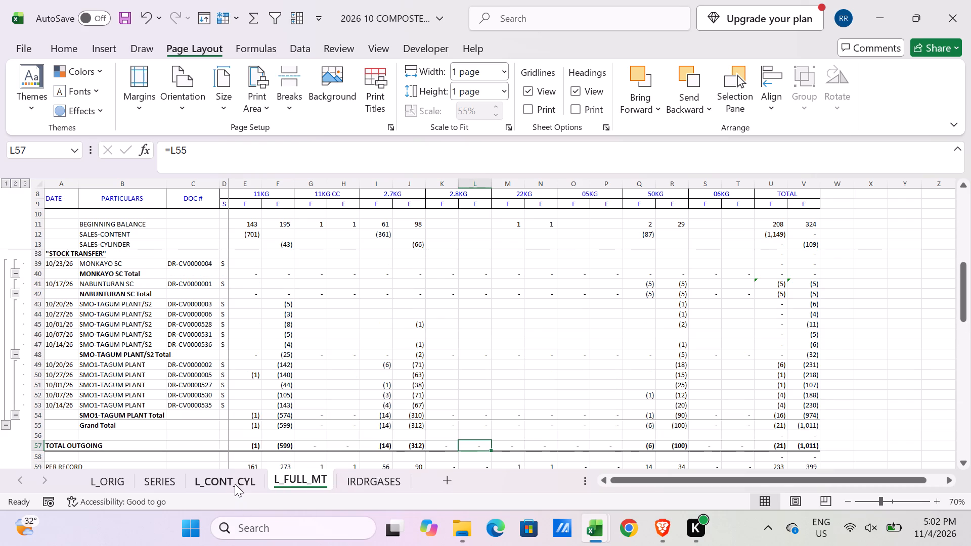
In L_CONT_CYL, relabel the 11KG subheadings E9 and F9 as CONT and CYL and fill the pair across through V9.
{"action": "left_click", "coordinate": [233, 482]}
{"action": "left_click", "coordinate": [249, 206]}
{"action": "type", "text": "CONT"}
{"action": "key", "text": "Right"}
{"action": "type", "text": "CYL"}
{"action": "key", "text": "Left"}
{"action": "key", "text": "shift+Right"}
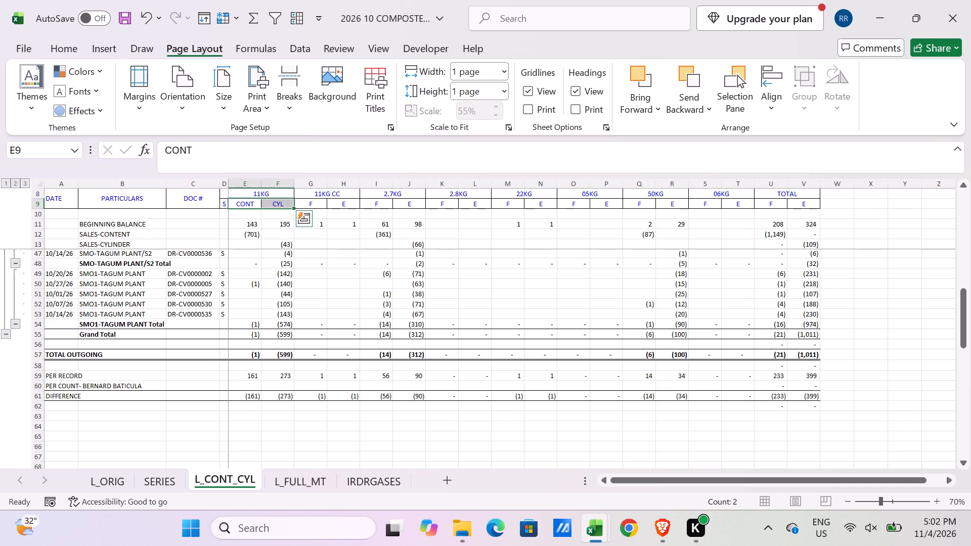
{"action": "left_click_drag", "start_coordinate": [295, 205], "coordinate": [807, 218]}
In L_FULL_MT, enter the check formula =V11+U11-L_CONT_CYL!V11 in cell W11, beside the beginning balance totals.
{"action": "left_click", "coordinate": [302, 479]}
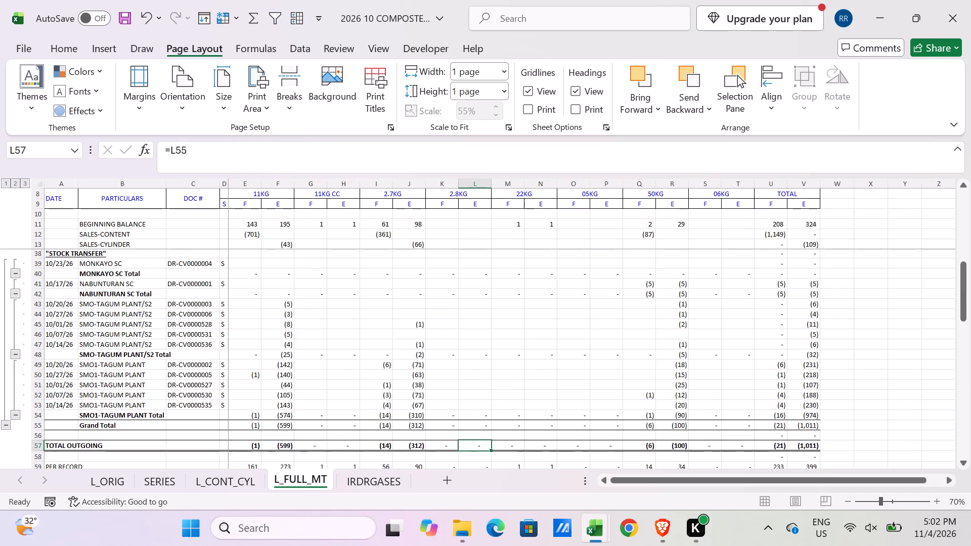
{"action": "left_click", "coordinate": [838, 228]}
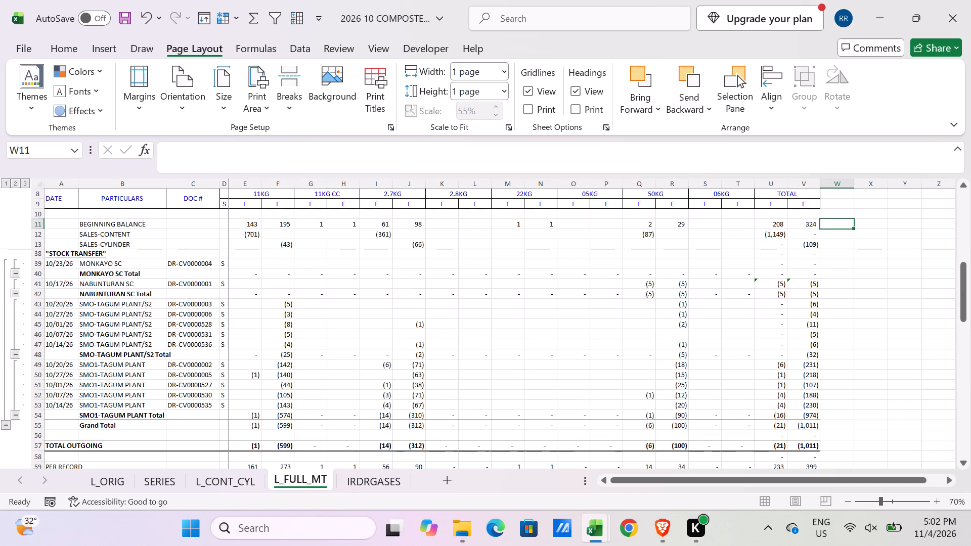
{"action": "key", "text": "equal"}
{"action": "left_click", "coordinate": [807, 222]}
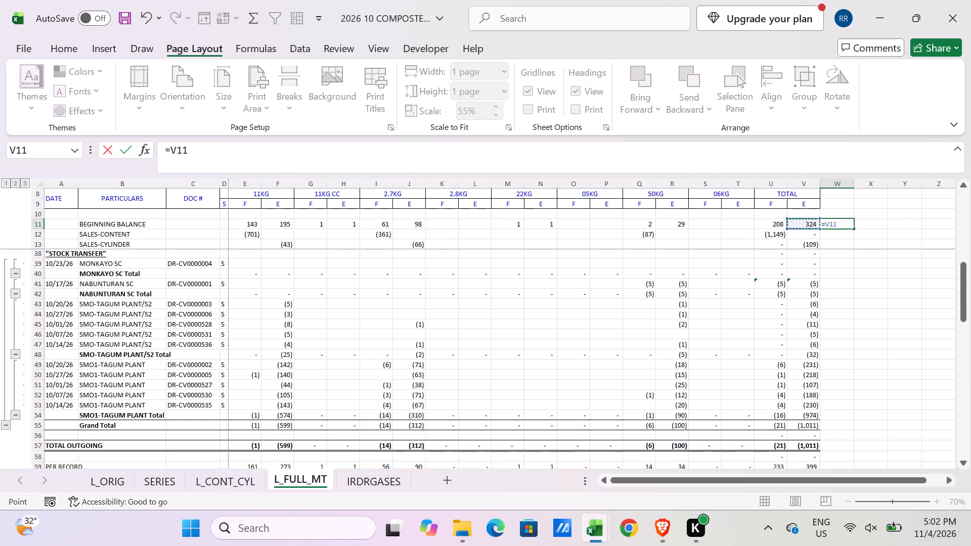
{"action": "key", "text": "plus"}
{"action": "left_click", "coordinate": [763, 220]}
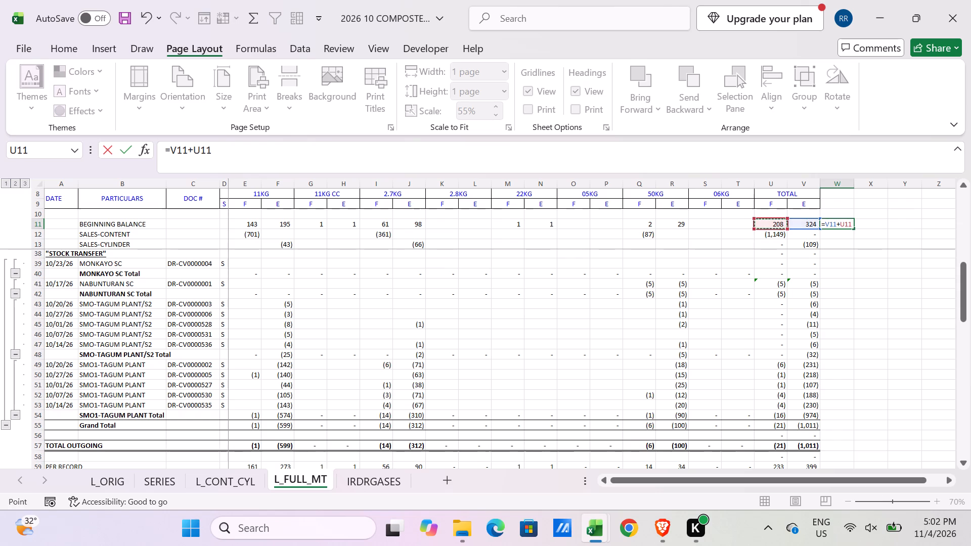
{"action": "key", "text": "minus"}
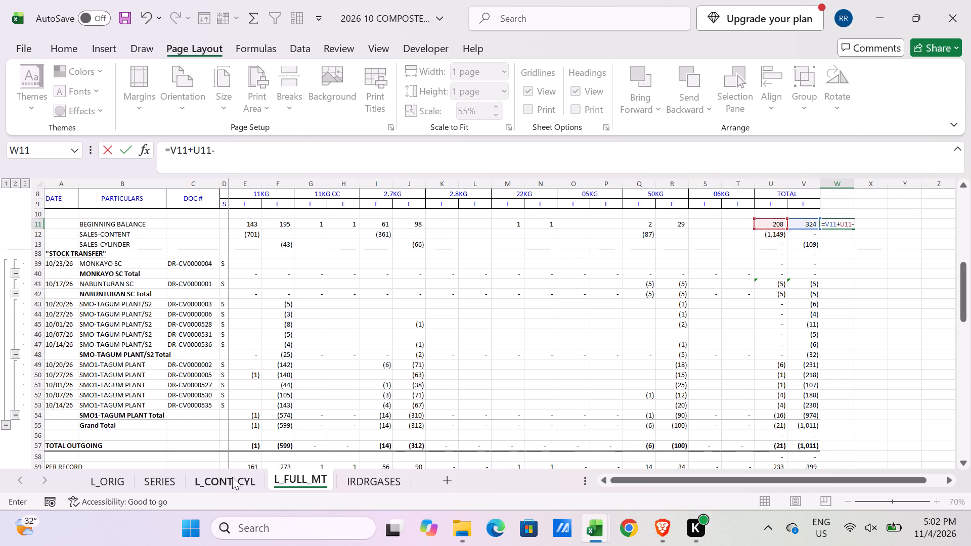
{"action": "left_click", "coordinate": [232, 477]}
{"action": "left_click", "coordinate": [802, 222]}
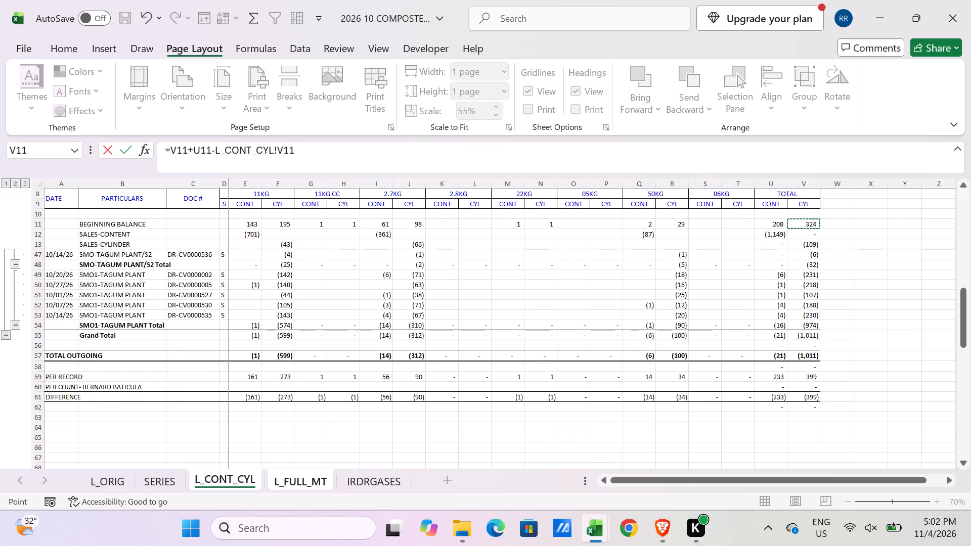
{"action": "key", "text": "Return"}
Fill the W11 check formula down column W through the DIFFERENCE row, W61.
{"action": "left_click", "coordinate": [845, 220]}
{"action": "left_click_drag", "start_coordinate": [851, 226], "coordinate": [851, 238]}
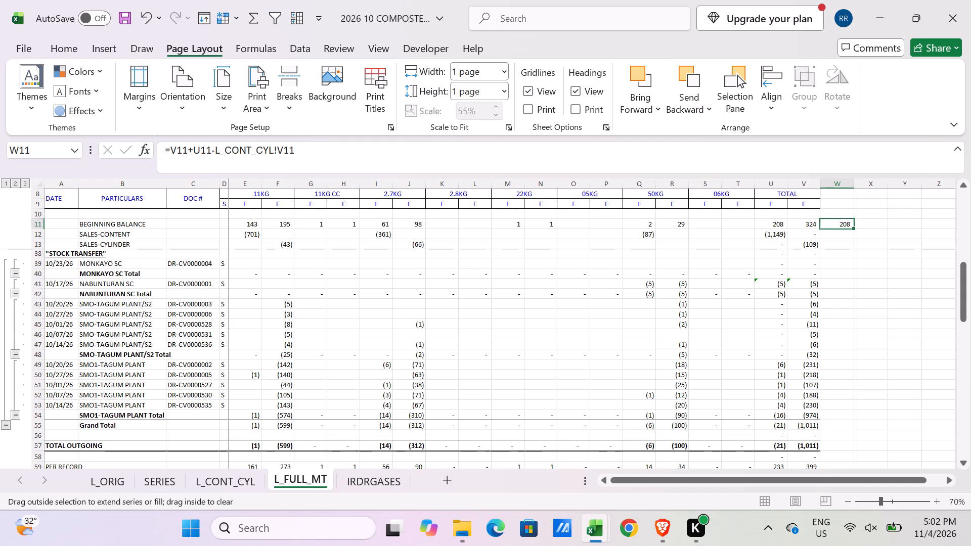
{"action": "left_click_drag", "start_coordinate": [851, 238], "coordinate": [830, 422]}
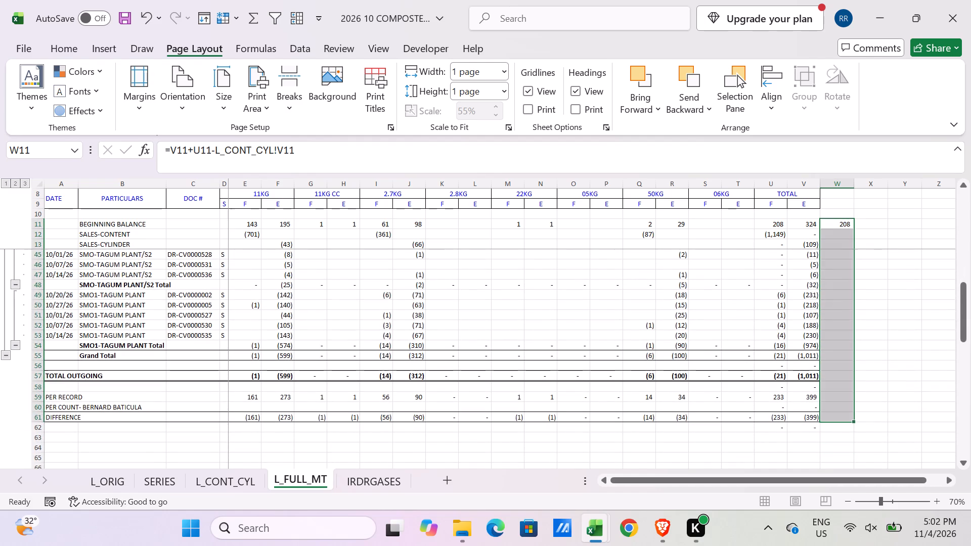
{"action": "scroll", "coordinate": [520, 418], "scroll_direction": "up", "scroll_amount": 4}
{"action": "scroll", "coordinate": [454, 398], "scroll_direction": "up", "scroll_amount": 3}
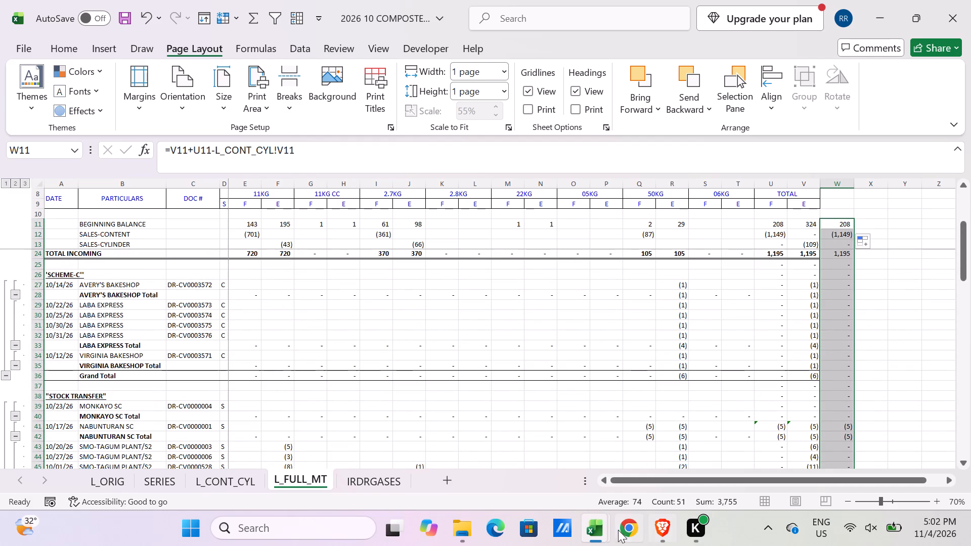
Copy the PER RECORD figures E63:T63 from the September LPG population workbook's Compostela sheet and paste them as values into L_FULL_MT from E11.
{"action": "left_click", "coordinate": [604, 529]}
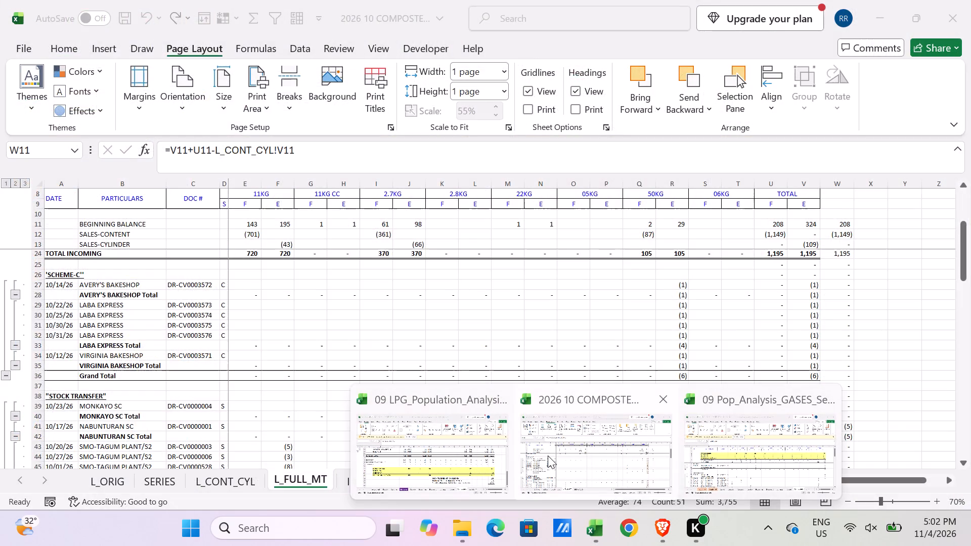
{"action": "left_click", "coordinate": [449, 451]}
{"action": "scroll", "coordinate": [329, 400], "scroll_direction": "up", "scroll_amount": 2}
{"action": "left_click_drag", "start_coordinate": [301, 371], "coordinate": [398, 371]}
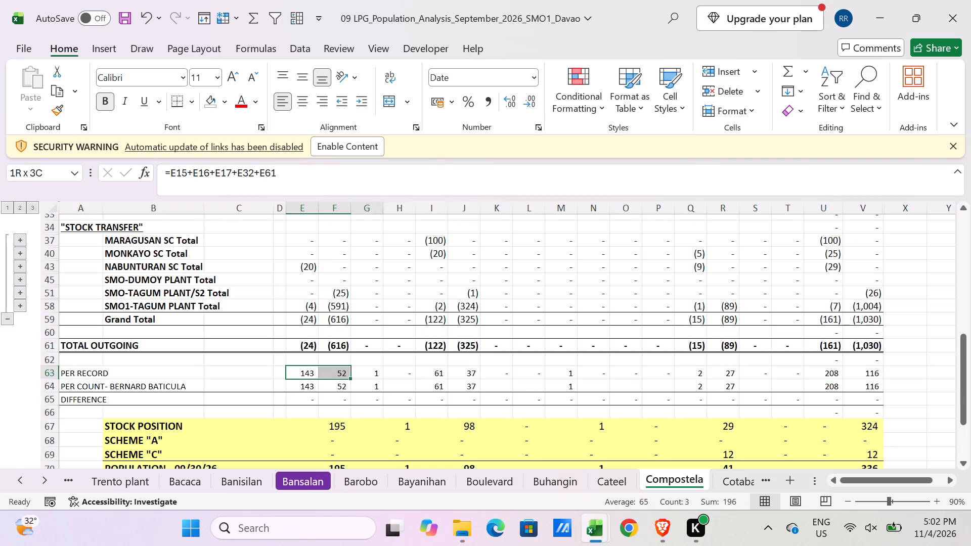
{"action": "left_click_drag", "start_coordinate": [398, 371], "coordinate": [777, 369]}
{"action": "key", "text": "ctrl+c"}
{"action": "key", "text": "alt+Tab"}
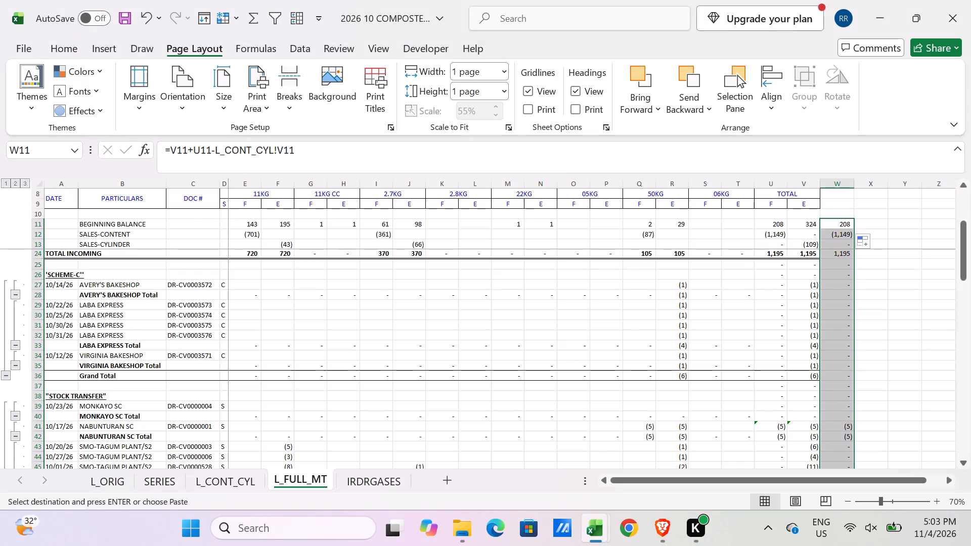
{"action": "left_click", "coordinate": [249, 224]}
{"action": "key", "text": "alt+e"}
{"action": "type", "text": "SV"}
{"action": "key", "text": "Return"}
In the SALES-CONTENT row, enter the negated full counts as empties: =-E12 in F12, =-I12 in J12 and =-Q12 in R12.
{"action": "left_click", "coordinate": [272, 237]}
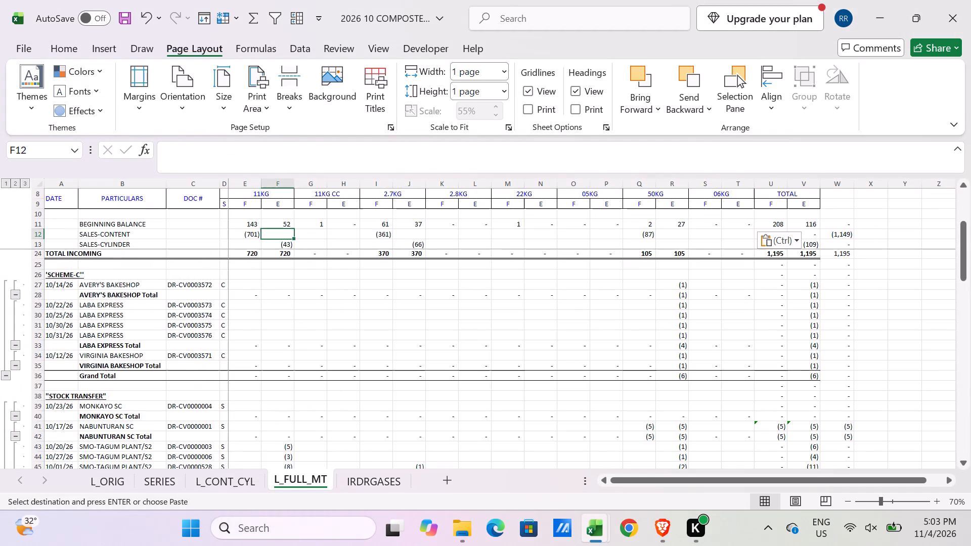
{"action": "type", "text": "=-"}
{"action": "key", "text": "Left"}
{"action": "key", "text": "Return"}
{"action": "key", "text": "Up"}
{"action": "key", "text": "Right"}
{"action": "key", "text": "Right"}
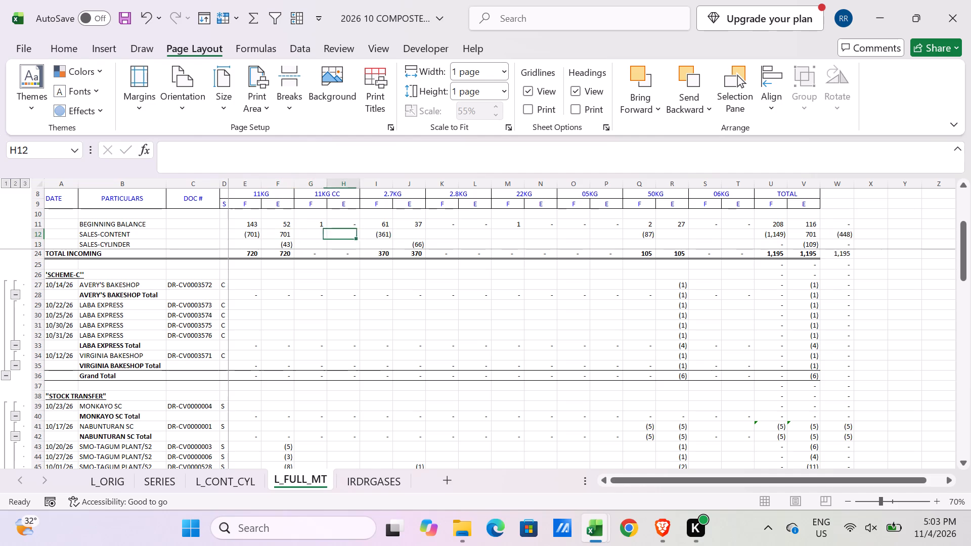
{"action": "key", "text": "Right"}
{"action": "key", "text": "Right"}
{"action": "type", "text": "=-"}
{"action": "key", "text": "Left"}
{"action": "key", "text": "Return"}
{"action": "key", "text": "Up"}
{"action": "key", "text": "Right"}
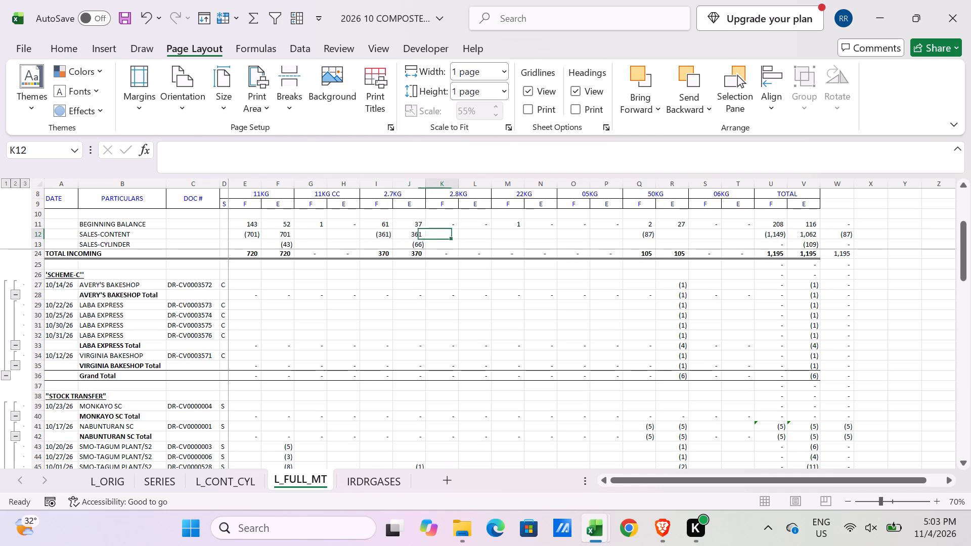
{"action": "key", "text": "Right"}
{"action": "key", "text": "Right"}
{"action": "key", "text": "Right"}
{"action": "key", "text": "Right"}
{"action": "key", "text": "Right"}
{"action": "key", "text": "Right"}
{"action": "key", "text": "Right"}
{"action": "type", "text": "=-"}
{"action": "key", "text": "Left"}
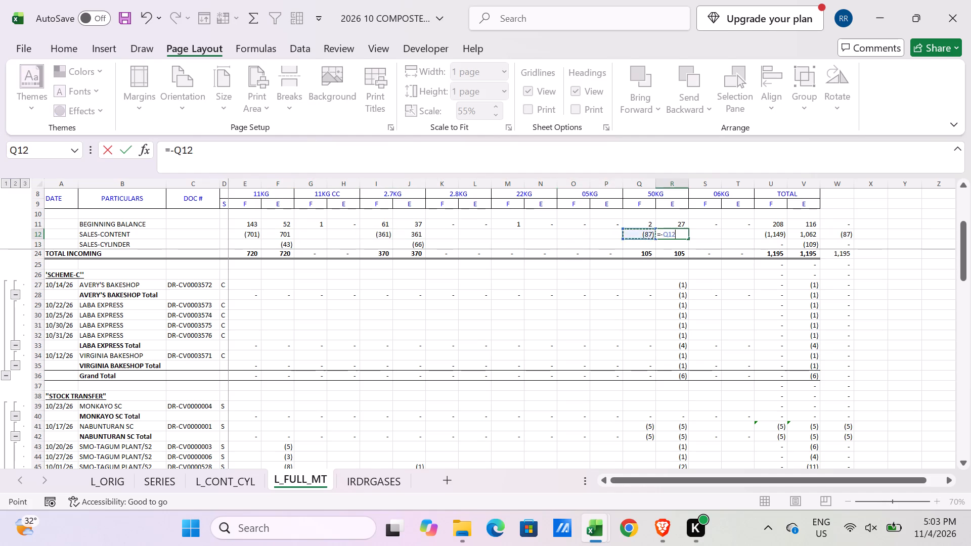
{"action": "key", "text": "Return"}
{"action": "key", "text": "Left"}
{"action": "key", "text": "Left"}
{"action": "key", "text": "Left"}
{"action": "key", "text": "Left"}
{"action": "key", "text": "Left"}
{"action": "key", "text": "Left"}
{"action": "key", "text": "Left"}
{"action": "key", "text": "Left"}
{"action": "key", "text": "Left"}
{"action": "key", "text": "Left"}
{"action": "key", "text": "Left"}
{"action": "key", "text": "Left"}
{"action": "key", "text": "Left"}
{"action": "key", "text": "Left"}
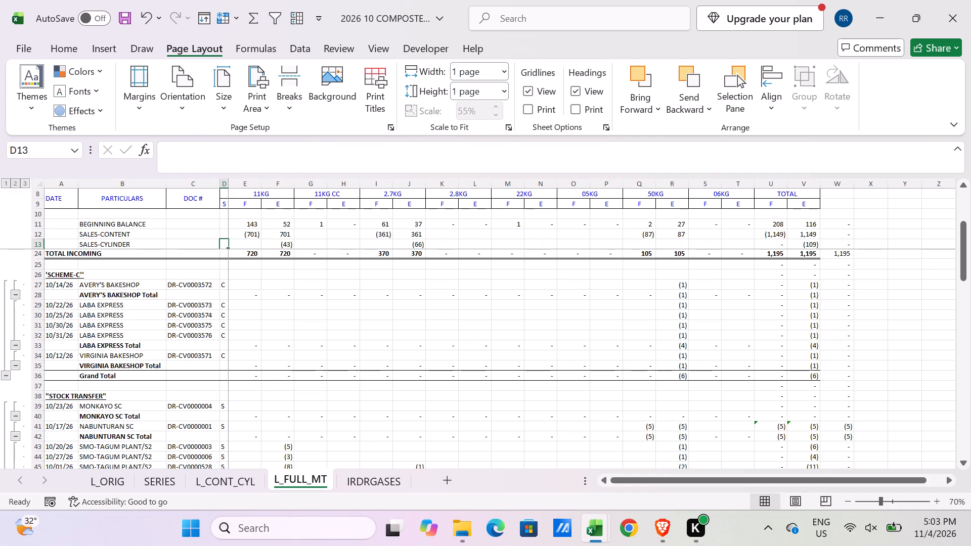
Clear the incoming stock transfer empties in rows 16 to 20 under 11KG, 2.7KG and 50KG.
{"action": "scroll", "coordinate": [480, 261], "scroll_direction": "up", "scroll_amount": 10}
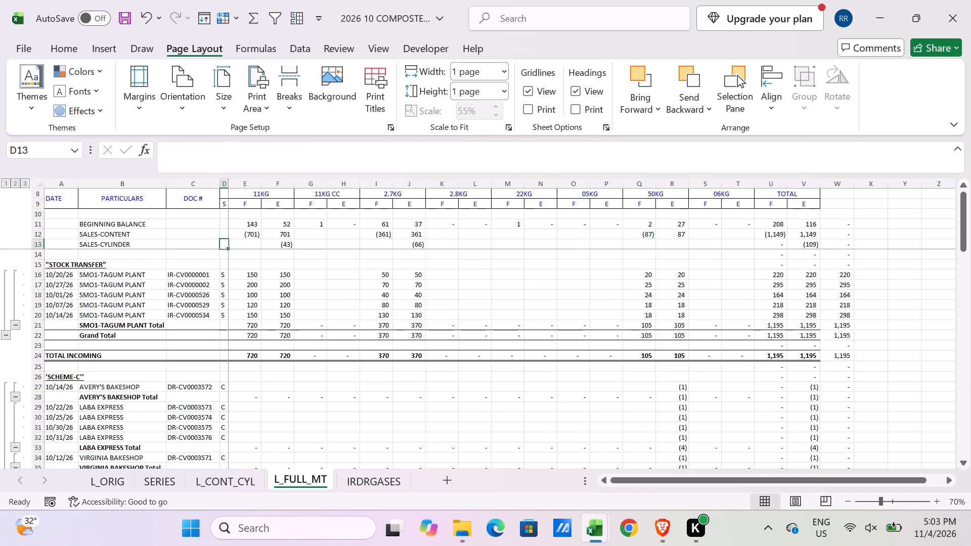
{"action": "left_click_drag", "start_coordinate": [282, 275], "coordinate": [285, 311]}
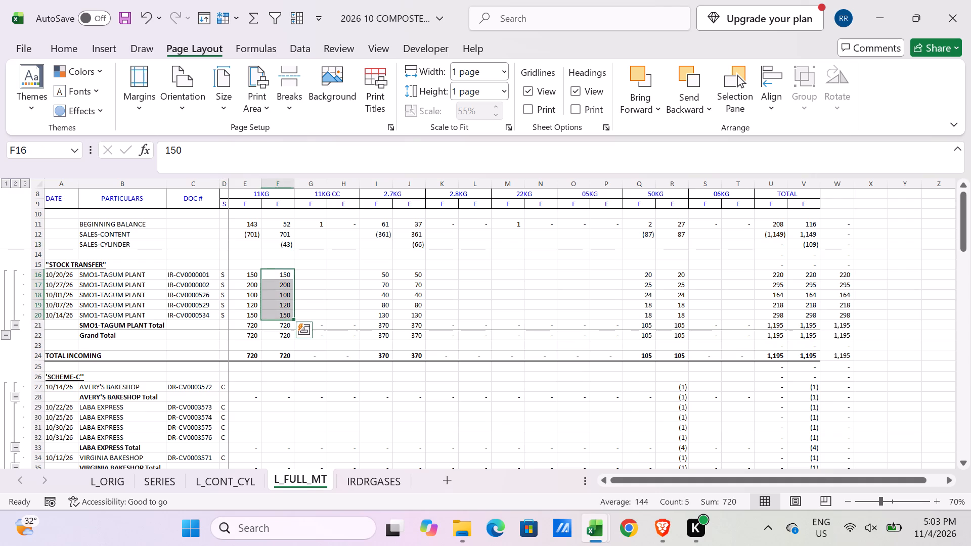
{"action": "key", "text": "Delete"}
{"action": "left_click_drag", "start_coordinate": [416, 275], "coordinate": [418, 310]}
{"action": "key", "text": "Delete"}
{"action": "left_click_drag", "start_coordinate": [666, 269], "coordinate": [673, 314]}
{"action": "key", "text": "Delete"}
Clear the 50KG empties entry R41 on the outgoing NABUNTURAN SC transfer dated 10/17/26.
{"action": "scroll", "coordinate": [493, 343], "scroll_direction": "down", "scroll_amount": 6}
{"action": "scroll", "coordinate": [452, 351], "scroll_direction": "down", "scroll_amount": 1}
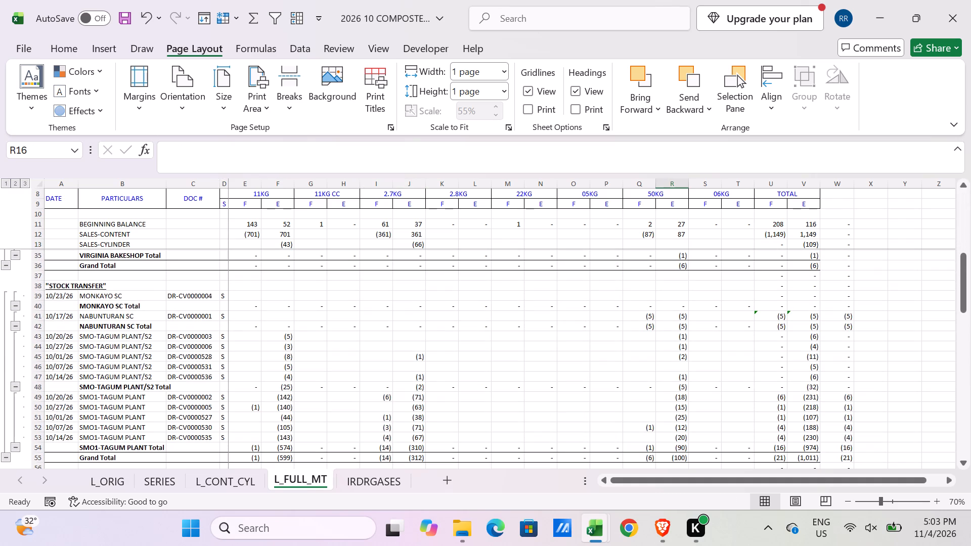
{"action": "left_click", "coordinate": [676, 315]}
{"action": "key", "text": "Delete"}
Change the 2.7KG empties J49 for the 10/20/26 SMO1-TAGUM PLANT transfer to the formula =-71--6.
{"action": "scroll", "coordinate": [607, 333], "scroll_direction": "down", "scroll_amount": 4}
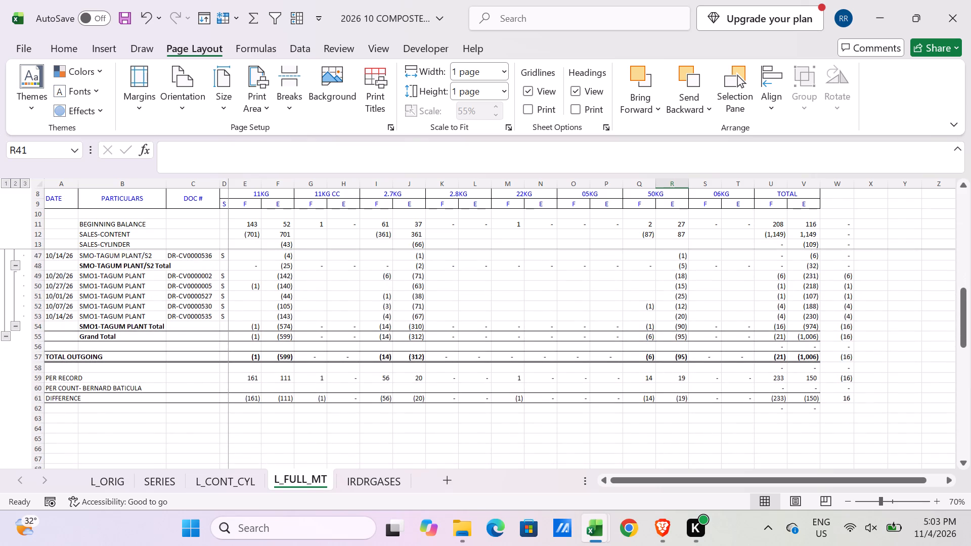
{"action": "left_click", "coordinate": [287, 285]}
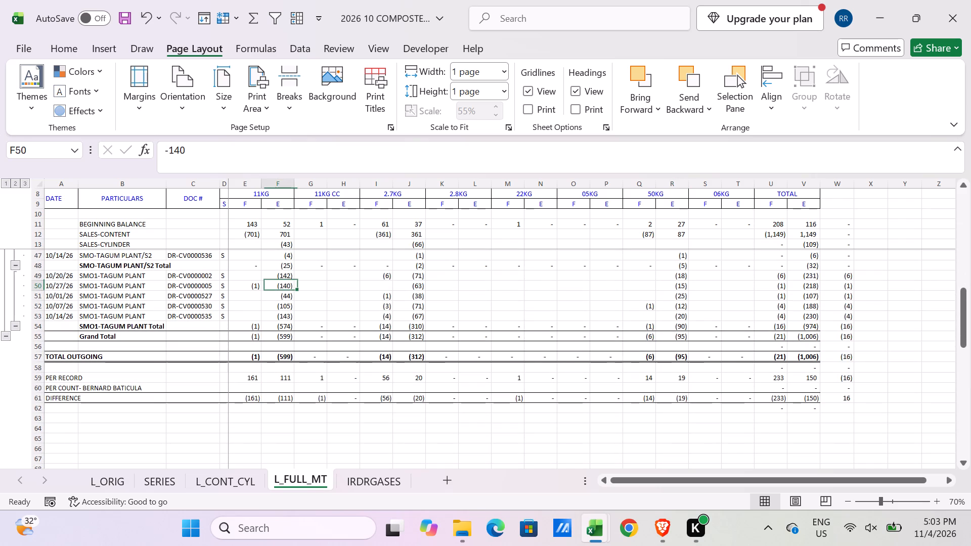
{"action": "scroll", "coordinate": [355, 296], "scroll_direction": "up", "scroll_amount": 3}
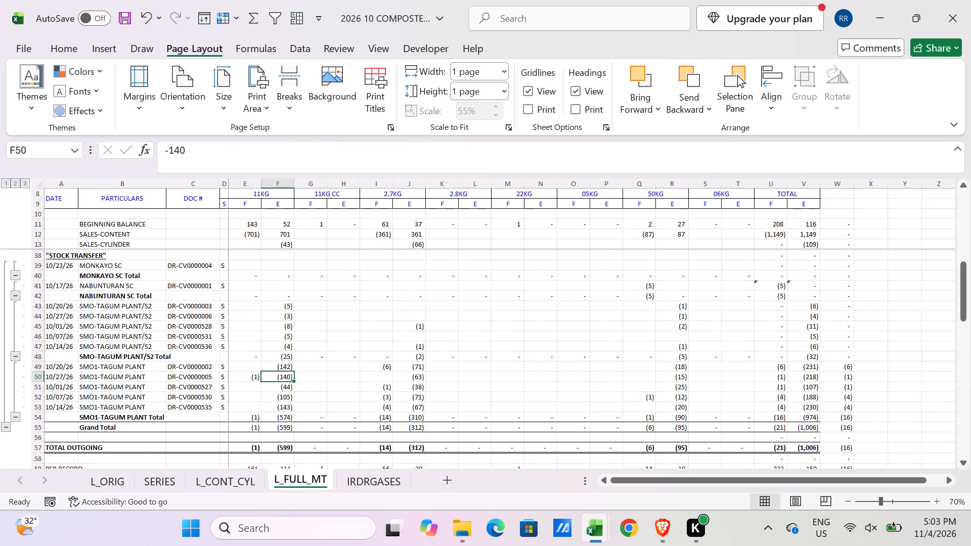
{"action": "left_click", "coordinate": [402, 364]}
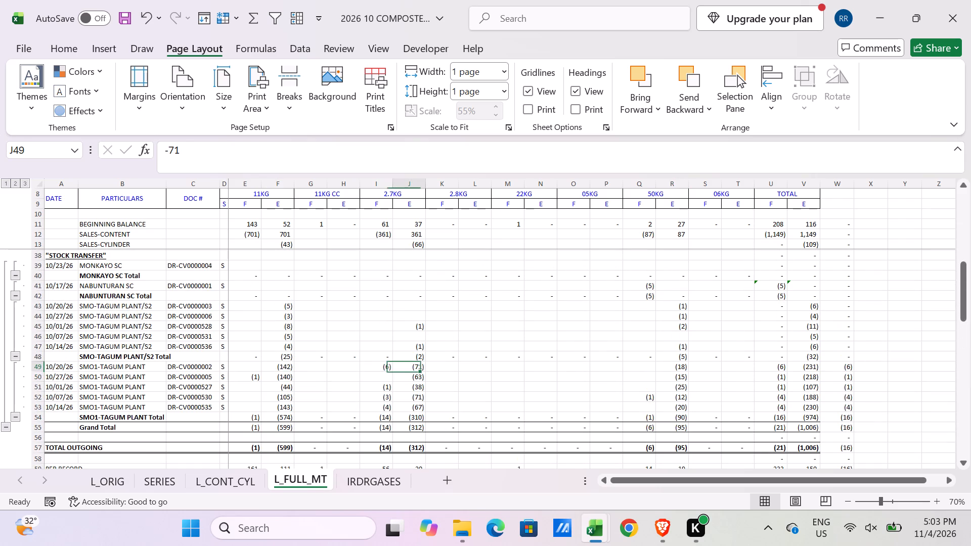
{"action": "key", "text": "F2"}
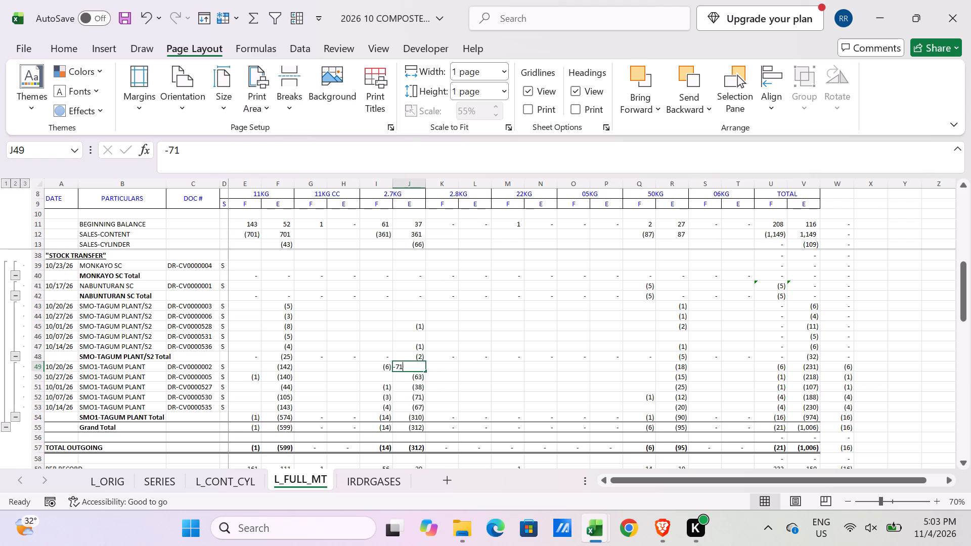
{"action": "key", "text": "Left"}
{"action": "key", "text": "Left"}
{"action": "key", "text": "Left"}
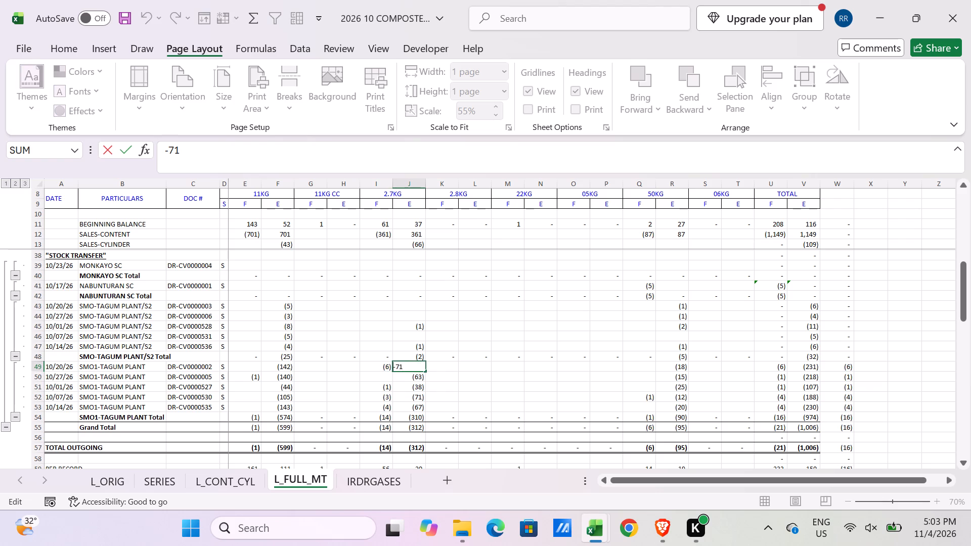
{"action": "key", "text": "equal"}
{"action": "key", "text": "Right"}
{"action": "key", "text": "Right"}
{"action": "key", "text": "Right"}
{"action": "key", "text": "Right"}
{"action": "type", "text": "--"}
{"action": "key", "text": "6"}
{"action": "key", "text": "Return"}
Set the 11KG empties F50 for the 10/27/26 SMO1-TAGUM PLANT transfer to -139.
{"action": "key", "text": "Up"}
{"action": "key", "text": "Right"}
{"action": "key", "text": "Right"}
{"action": "key", "text": "Right"}
{"action": "key", "text": "Right"}
{"action": "key", "text": "Right"}
{"action": "key", "text": "Right"}
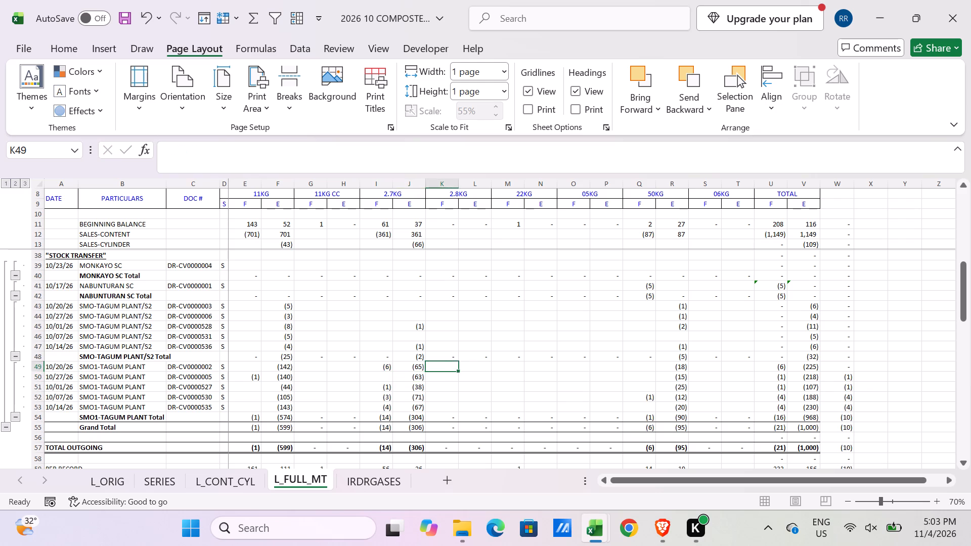
{"action": "left_click", "coordinate": [288, 379]}
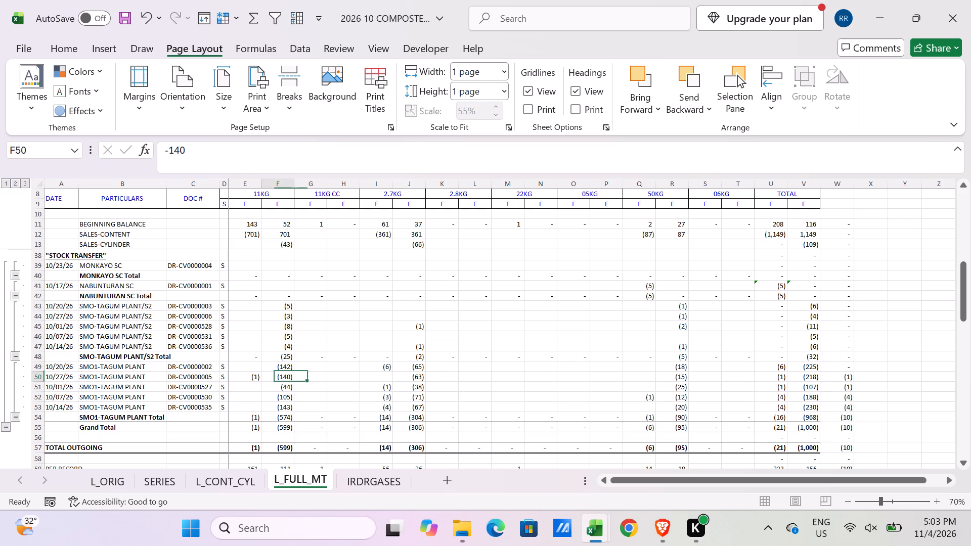
{"action": "type", "text": "-139"}
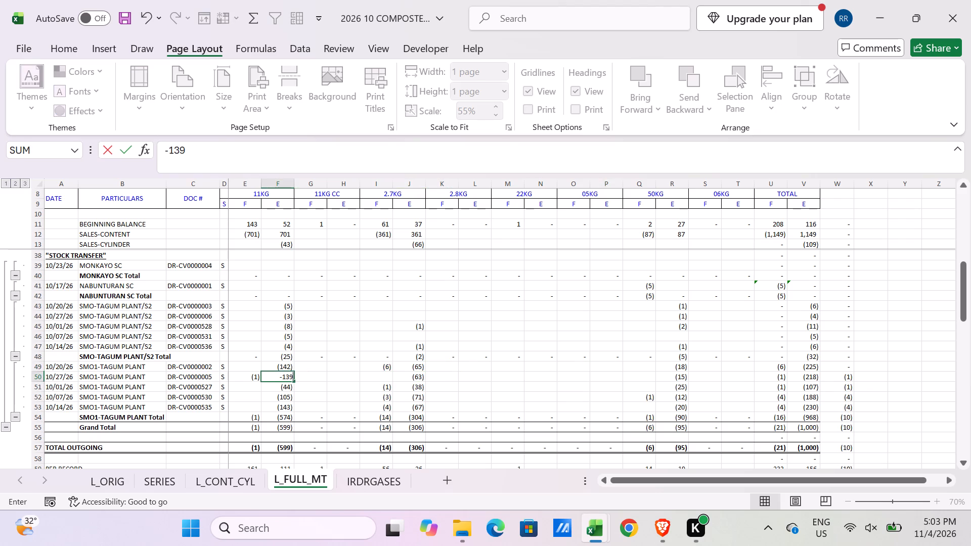
{"action": "key", "text": "Return"}
Set the 2.7KG empties J51 for the 10/01/26 SMO1-TAGUM PLANT transfer to -37.
{"action": "key", "text": "Up"}
{"action": "key", "text": "Right"}
{"action": "key", "text": "Down"}
{"action": "key", "text": "Right"}
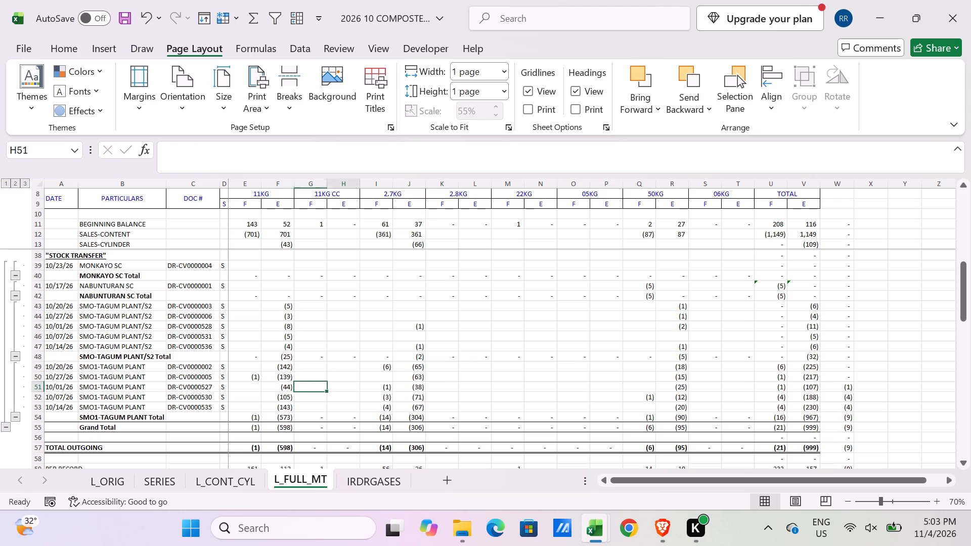
{"action": "key", "text": "Right"}
{"action": "key", "text": "Right"}
{"action": "key", "text": "minus"}
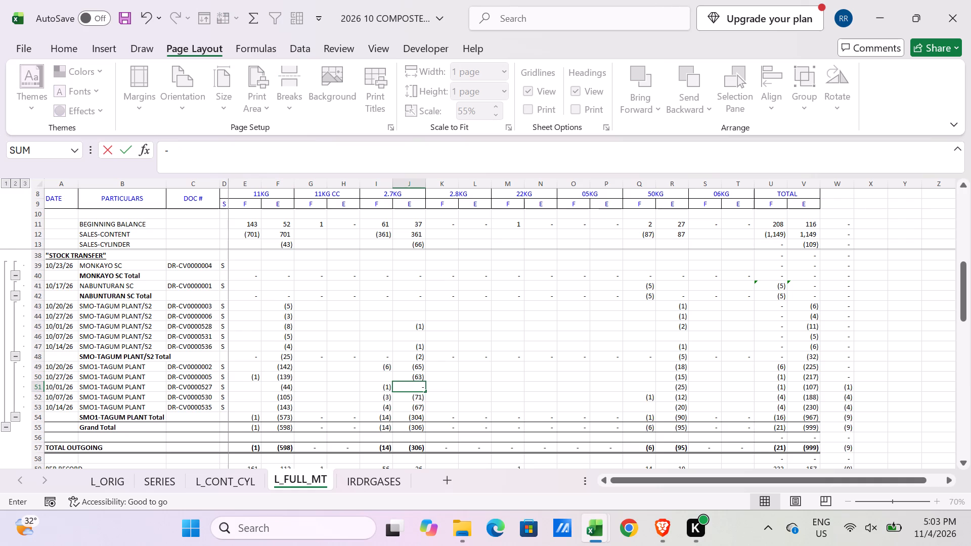
{"action": "type", "text": "37"}
{"action": "key", "text": "Return"}
Set the 2.7KG empties J52 for the 10/07/26 SMO1-TAGUM PLANT transfer to -68.
{"action": "key", "text": "Up"}
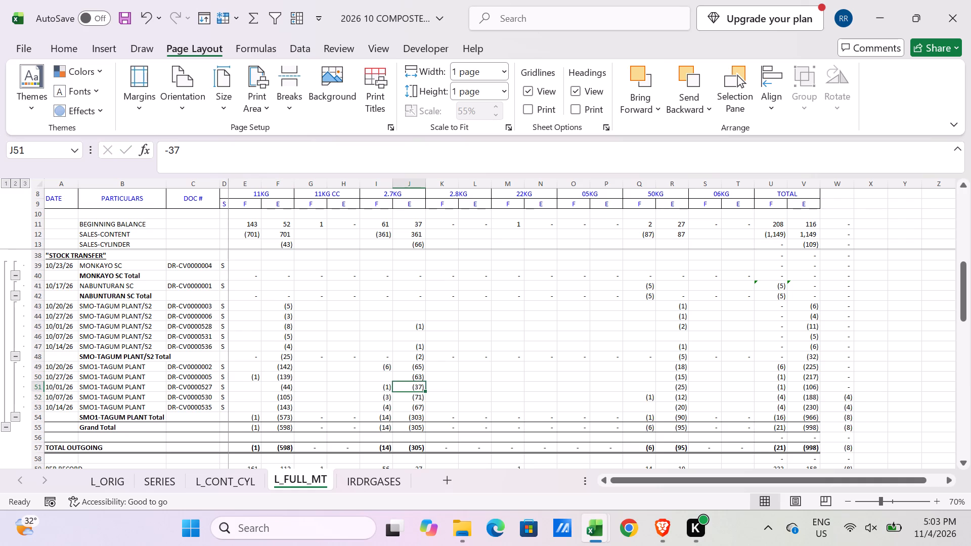
{"action": "key", "text": "Right"}
{"action": "key", "text": "Right"}
{"action": "key", "text": "Right"}
{"action": "key", "text": "Right"}
{"action": "key", "text": "Right"}
{"action": "key", "text": "Right"}
{"action": "key", "text": "Right"}
{"action": "key", "text": "Down"}
{"action": "key", "text": "Right"}
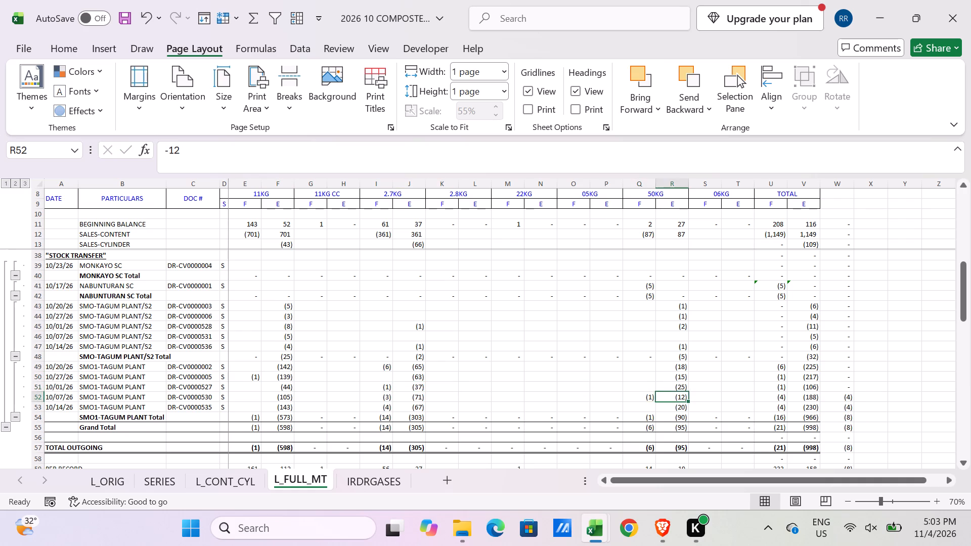
{"action": "key", "text": "Left"}
{"action": "key", "text": "Left"}
{"action": "key", "text": "Left"}
{"action": "key", "text": "Left"}
{"action": "key", "text": "Left"}
{"action": "key", "text": "Left"}
{"action": "key", "text": "Left"}
{"action": "key", "text": "Left"}
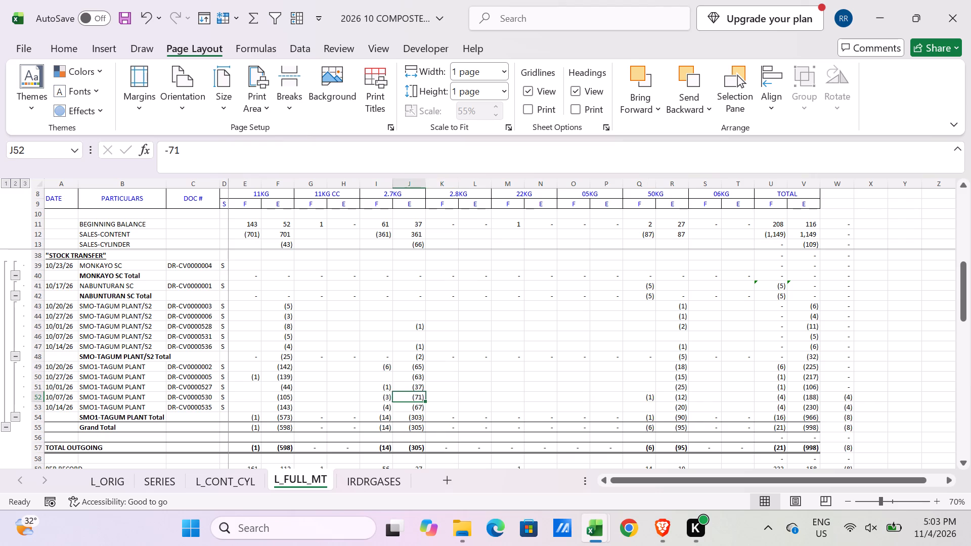
{"action": "type", "text": "-68"}
{"action": "key", "text": "Return"}
{"action": "key", "text": "Up"}
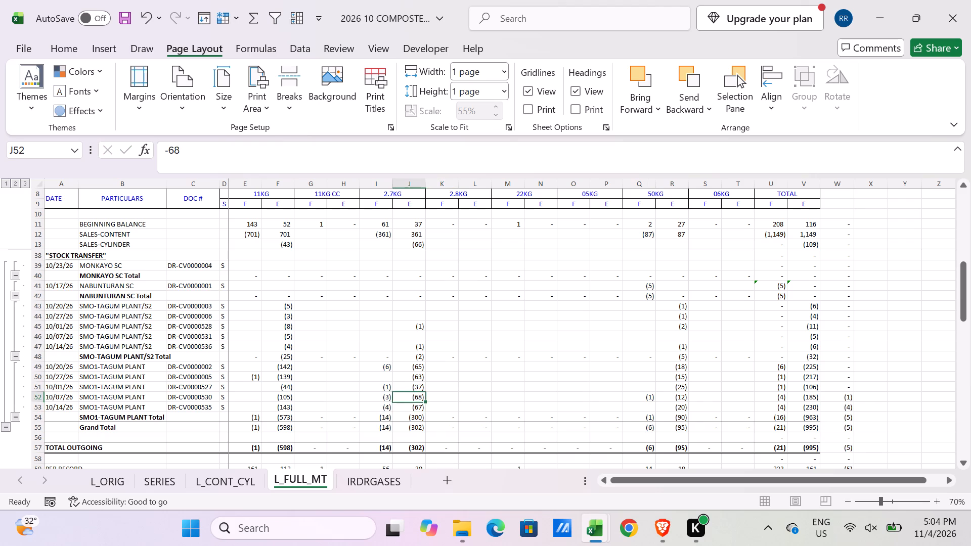
Set the 50KG empties R52 for the 10/07/26 SMO1-TAGUM PLANT transfer to -11.
{"action": "key", "text": "Right"}
{"action": "key", "text": "Right"}
{"action": "key", "text": "Right"}
{"action": "key", "text": "Right"}
{"action": "key", "text": "Right"}
{"action": "key", "text": "Right"}
{"action": "key", "text": "Right"}
{"action": "key", "text": "Right"}
{"action": "type", "text": "-11"}
{"action": "key", "text": "Return"}
Set the 2.7KG empties J53 for the 10/14/26 SMO1-TAGUM PLANT transfer to -63.
{"action": "key", "text": "Left"}
{"action": "key", "text": "Left"}
{"action": "key", "text": "Left"}
{"action": "key", "text": "Left"}
{"action": "key", "text": "Left"}
{"action": "key", "text": "Left"}
{"action": "key", "text": "Left"}
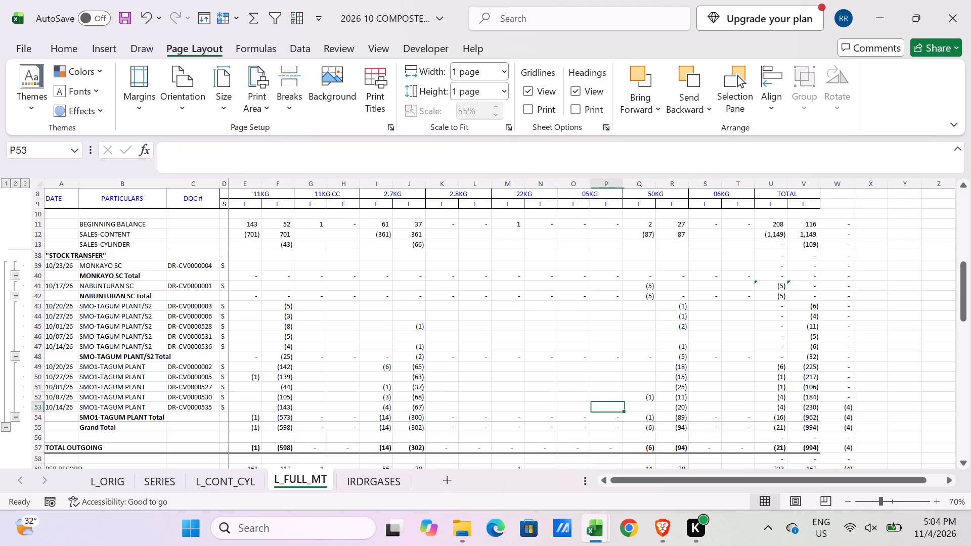
{"action": "key", "text": "Left"}
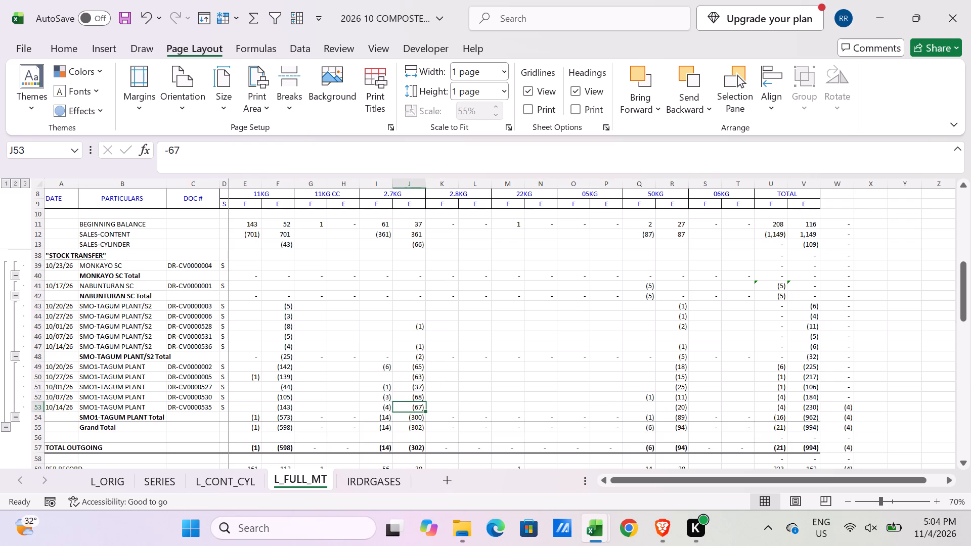
{"action": "type", "text": "-63"}
{"action": "key", "text": "Return"}
Save the October Compostela workbook.
{"action": "scroll", "coordinate": [296, 378], "scroll_direction": "down", "scroll_amount": 2}
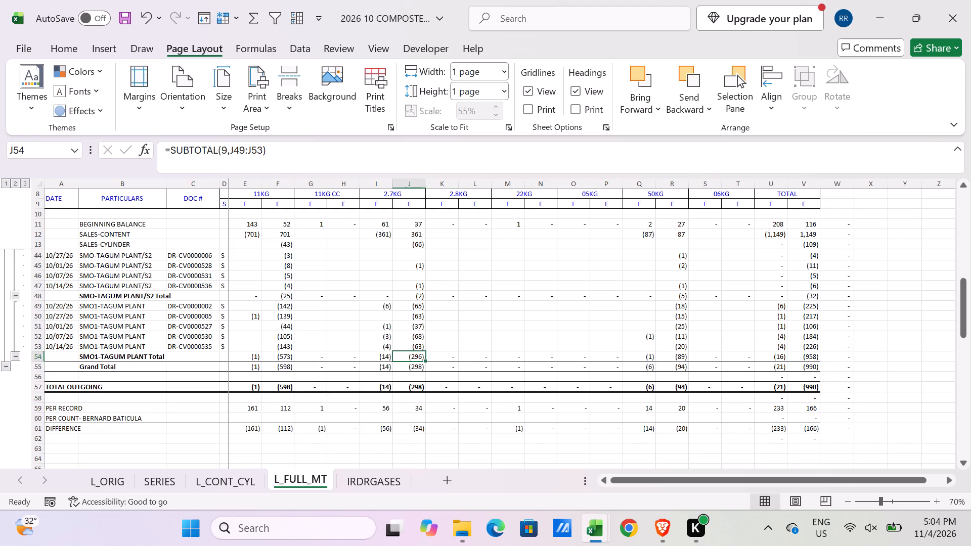
{"action": "scroll", "coordinate": [296, 378], "scroll_direction": "down", "scroll_amount": 1}
{"action": "key", "text": "ctrl+s"}
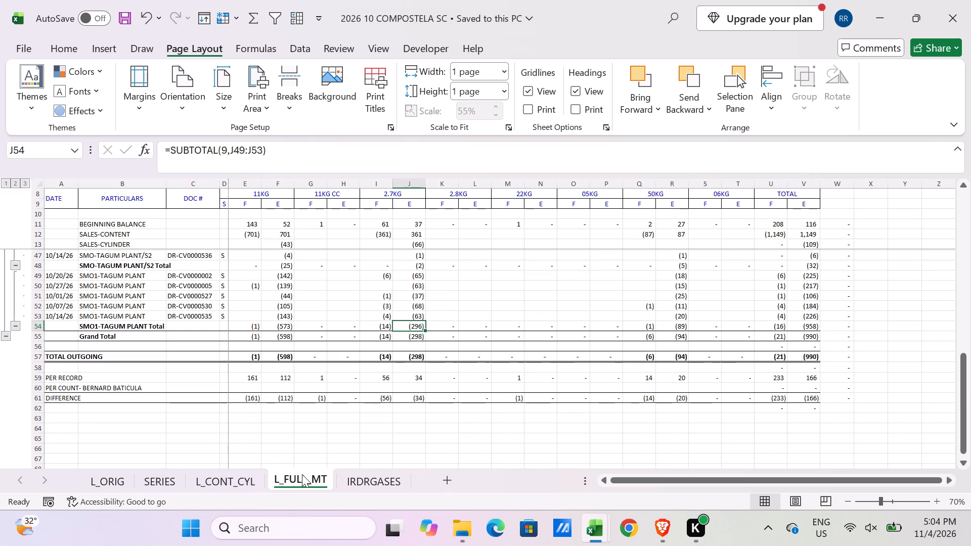
Duplicate the L_FULL_MT sheet, placing the copy before IRDRGASES, and rename it L_ST_ANALYSIS.
{"action": "left_click_drag", "start_coordinate": [302, 474], "coordinate": [376, 480]}
{"action": "double_click", "coordinate": [376, 480]}
{"action": "type", "text": "L_ST_ANALY"}
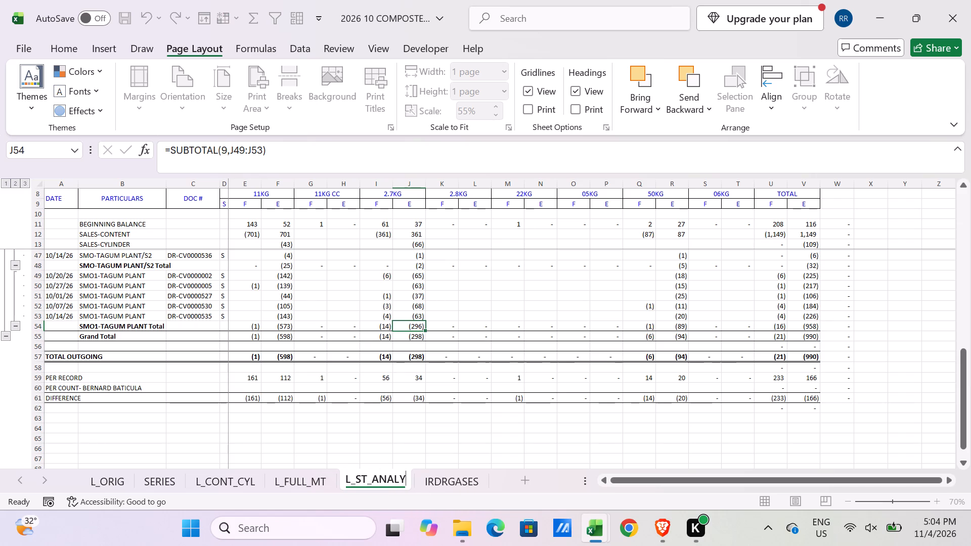
{"action": "type", "text": "SIS"}
{"action": "key", "text": "Return"}
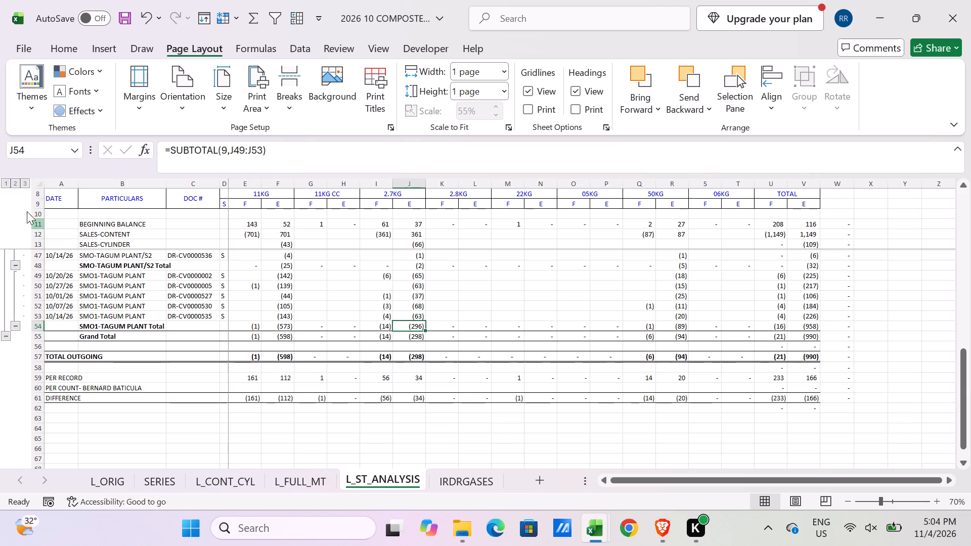
Copy population rows 67:70 from the September population analysis workbook's Compostela sheet and insert them above BEGINNING BALANCE in L_ST_ANALYSIS.
{"action": "key", "text": "alt+Tab"}
{"action": "scroll", "coordinate": [135, 368], "scroll_direction": "down", "scroll_amount": 3}
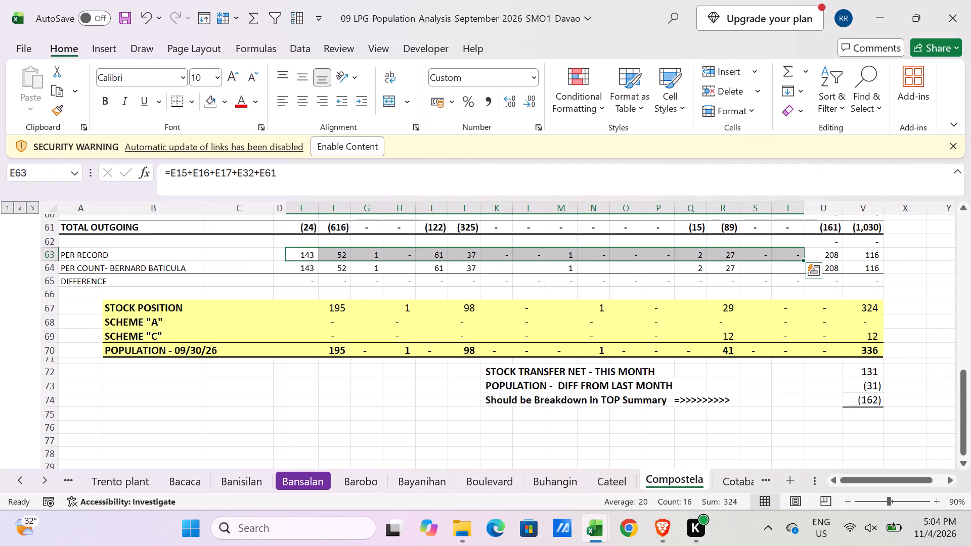
{"action": "left_click_drag", "start_coordinate": [55, 307], "coordinate": [54, 355]}
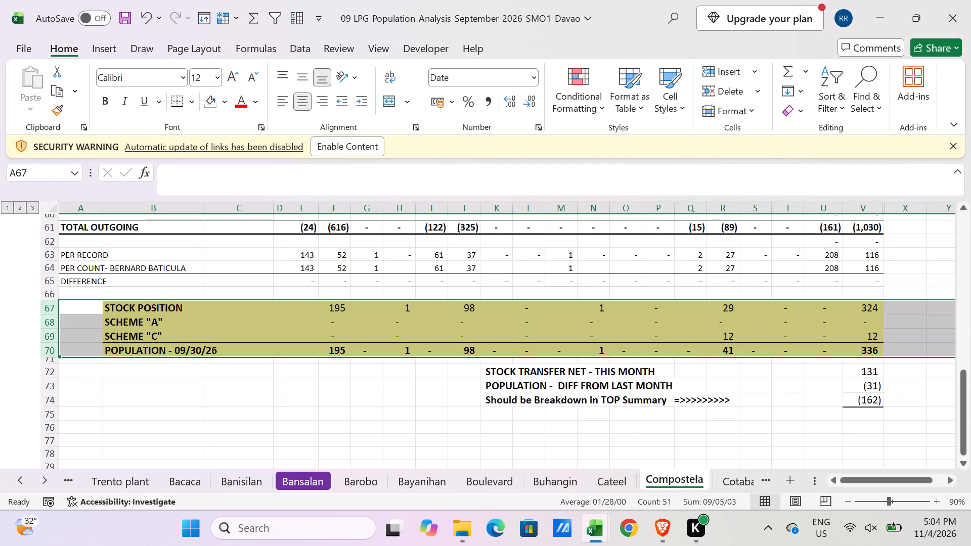
{"action": "key", "text": "ctrl+c"}
{"action": "scroll", "coordinate": [97, 367], "scroll_direction": "up", "scroll_amount": 9}
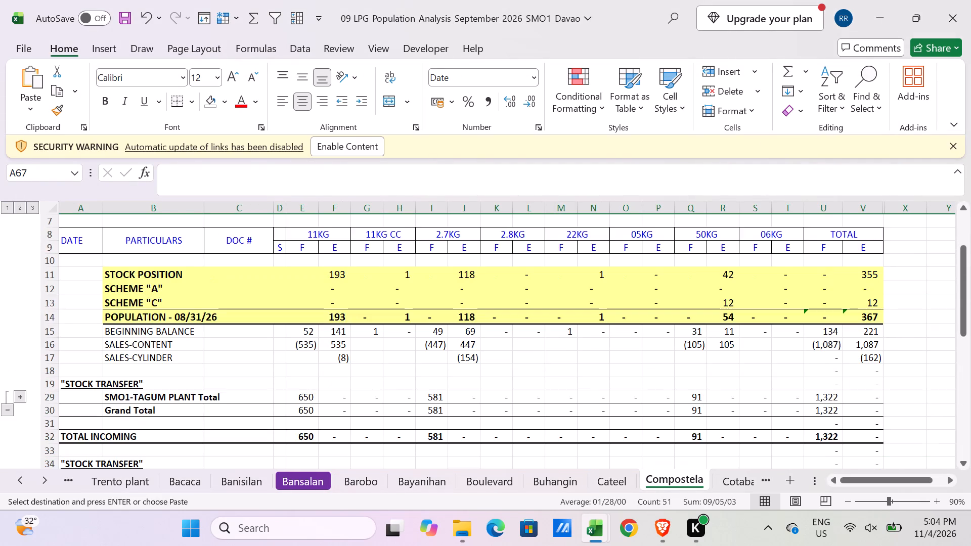
{"action": "scroll", "coordinate": [99, 366], "scroll_direction": "down", "scroll_amount": 4}
{"action": "key", "text": "alt+Tab"}
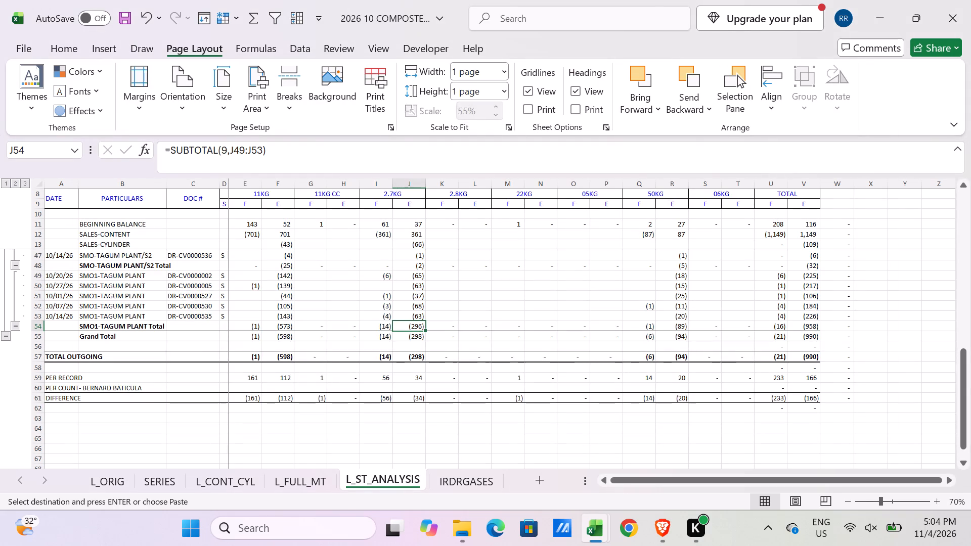
{"action": "left_click", "coordinate": [35, 225]}
{"action": "key", "text": "ctrl+shift+equal"}
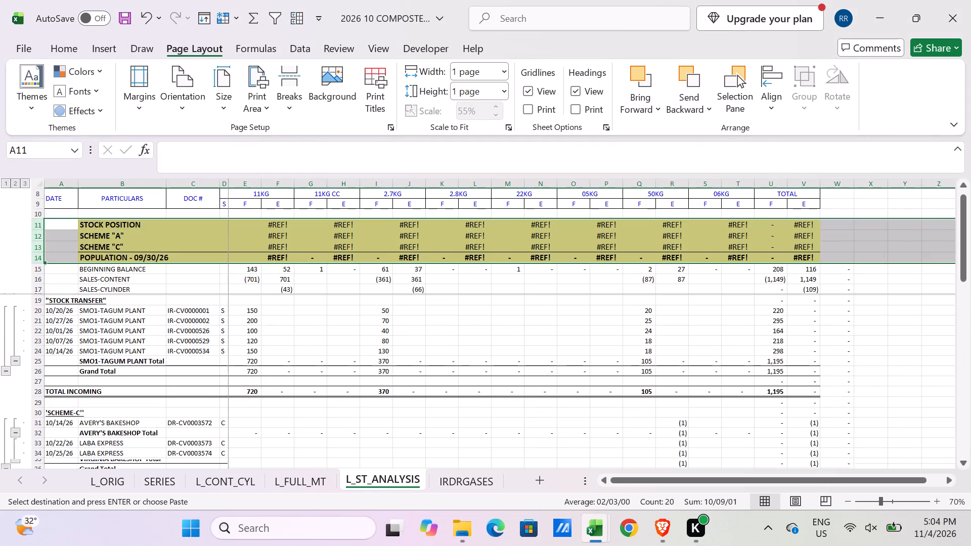
Copy E67:T69 from the September Compostela sheet and paste it as values at E11 of L_ST_ANALYSIS.
{"action": "key", "text": "alt+Tab"}
{"action": "scroll", "coordinate": [305, 443], "scroll_direction": "down", "scroll_amount": 4}
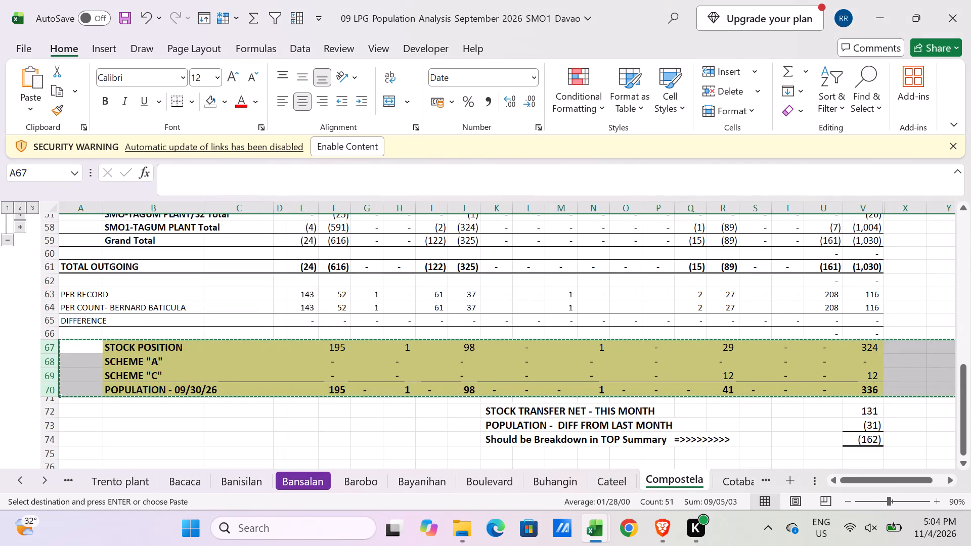
{"action": "left_click_drag", "start_coordinate": [301, 347], "coordinate": [793, 376]}
{"action": "key", "text": "ctrl+c"}
{"action": "key", "text": "alt+Tab"}
{"action": "left_click", "coordinate": [247, 224]}
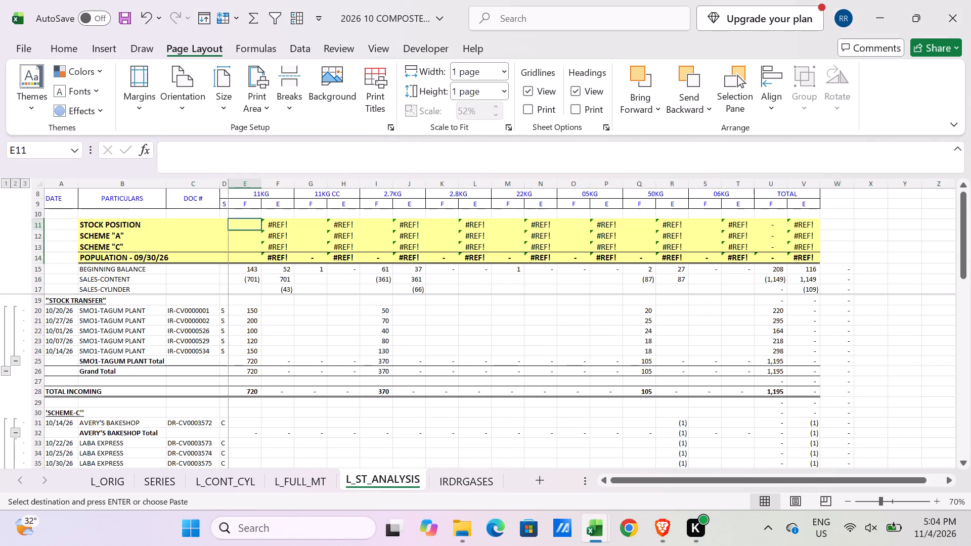
{"action": "key", "text": "alt+e"}
{"action": "type", "text": "SV"}
{"action": "key", "text": "Return"}
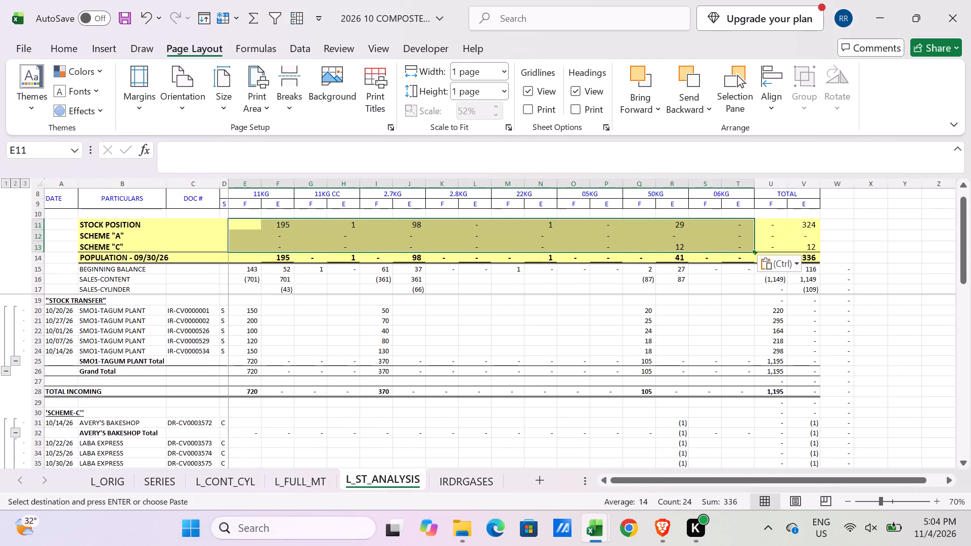
Collapse the L_ST_ANALYSIS row outline to level 2 so only the subtotals show.
{"action": "scroll", "coordinate": [278, 243], "scroll_direction": "down", "scroll_amount": 3}
{"action": "scroll", "coordinate": [288, 322], "scroll_direction": "down", "scroll_amount": 3}
{"action": "scroll", "coordinate": [279, 374], "scroll_direction": "down", "scroll_amount": 5}
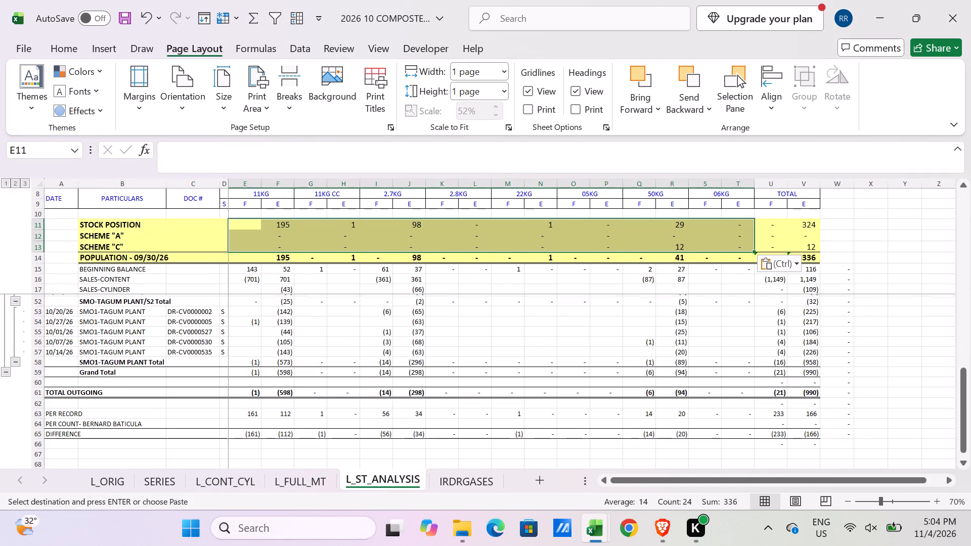
{"action": "left_click", "coordinate": [16, 183]}
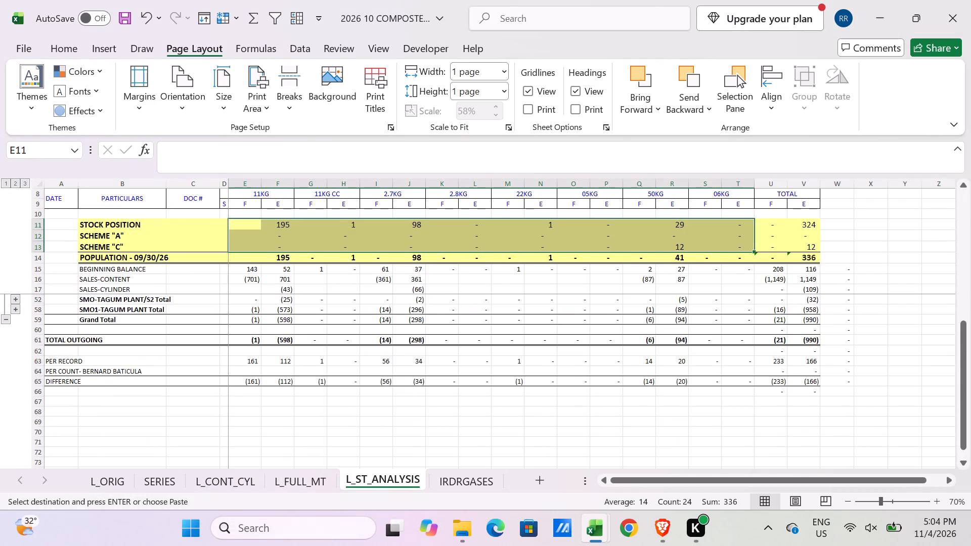
Hide the DOC # and S columns C:D in L_ST_ANALYSIS and narrow the DATE column A.
{"action": "left_click_drag", "start_coordinate": [189, 183], "coordinate": [222, 185]}
{"action": "right_click", "coordinate": [214, 184]}
{"action": "left_click", "coordinate": [283, 446]}
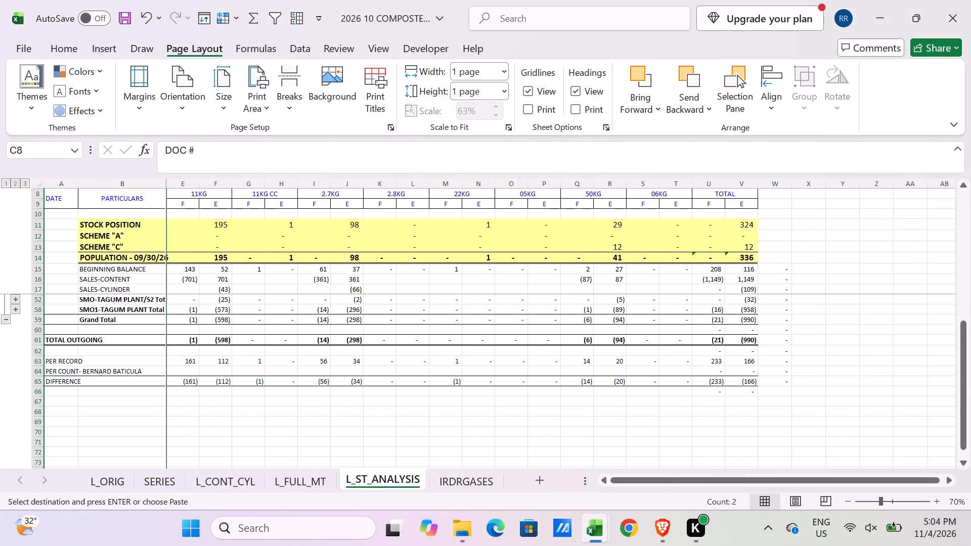
{"action": "left_click_drag", "start_coordinate": [77, 182], "coordinate": [46, 186]}
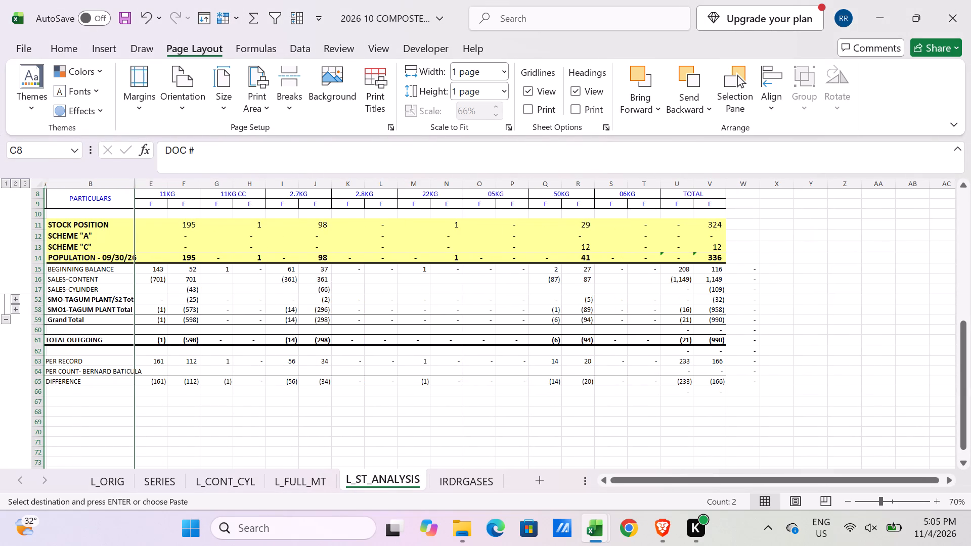
{"action": "left_click_drag", "start_coordinate": [48, 184], "coordinate": [53, 185]}
Copy rows 67:74, the closing population block and its transfer comparison, from the September Compostela sheet and insert them at row 67 of L_ST_ANALYSIS.
{"action": "key", "text": "alt+Tab"}
{"action": "scroll", "coordinate": [104, 335], "scroll_direction": "down", "scroll_amount": 1}
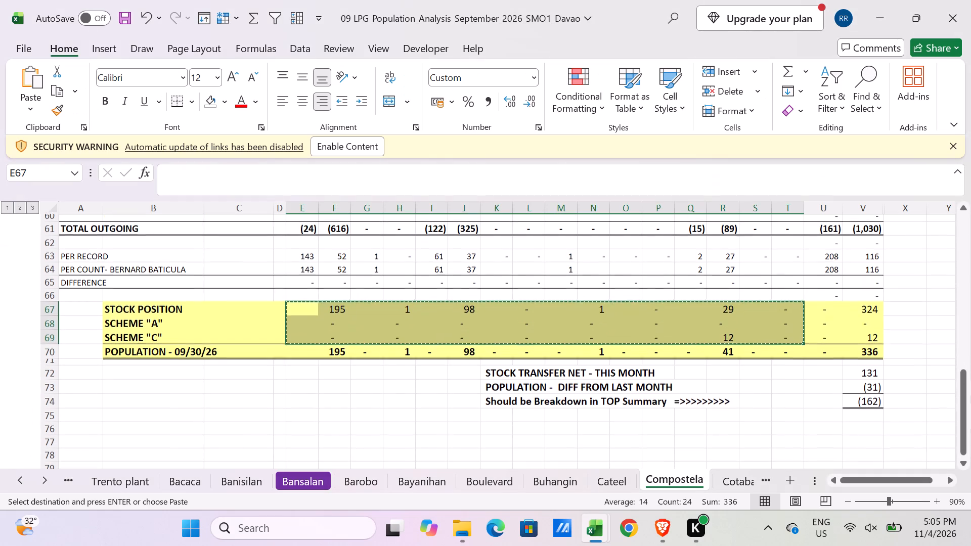
{"action": "left_click_drag", "start_coordinate": [54, 306], "coordinate": [79, 398]}
{"action": "key", "text": "ctrl+c"}
{"action": "key", "text": "alt+Tab"}
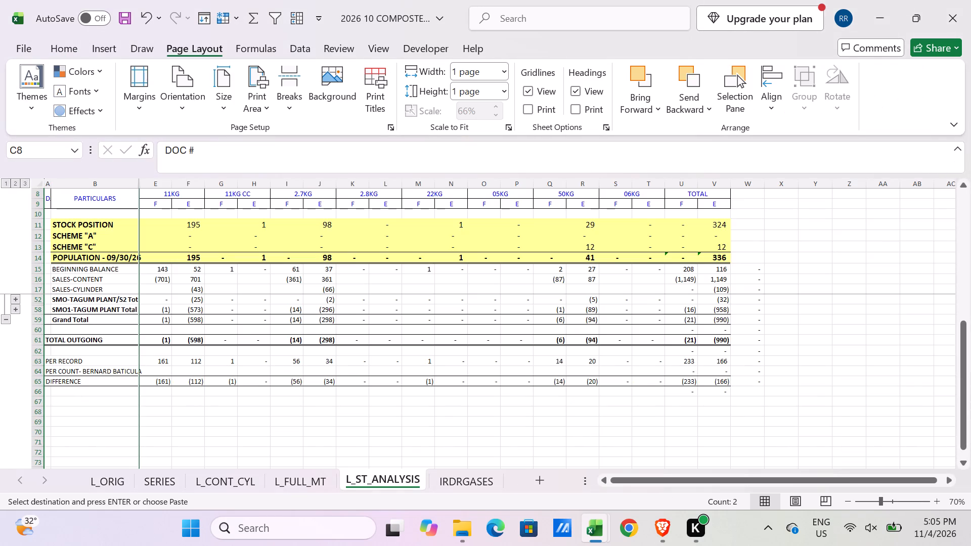
{"action": "left_click", "coordinate": [38, 400]}
{"action": "key", "text": "ctrl+shift+equal"}
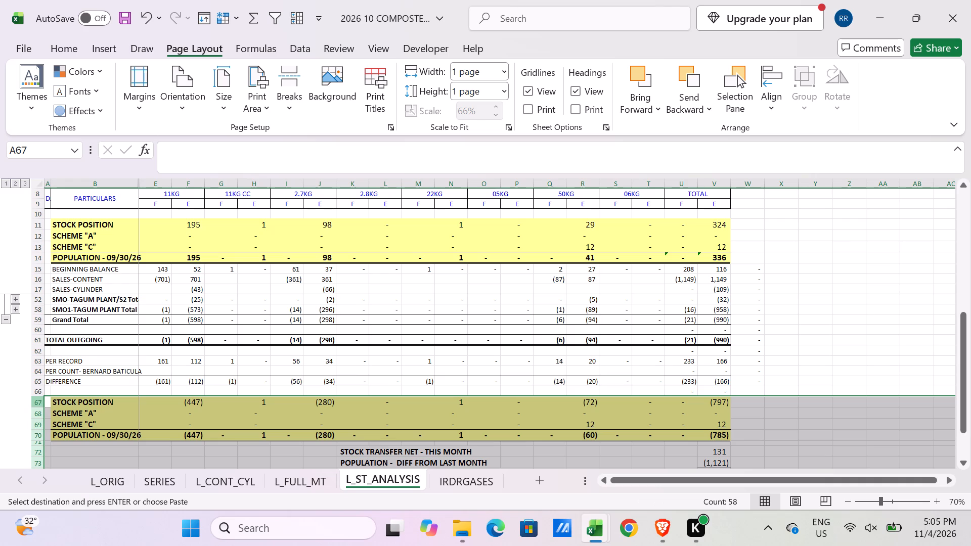
Change the closing population label in B70 to POPULATION - 10/31/26.
{"action": "left_click", "coordinate": [77, 430]}
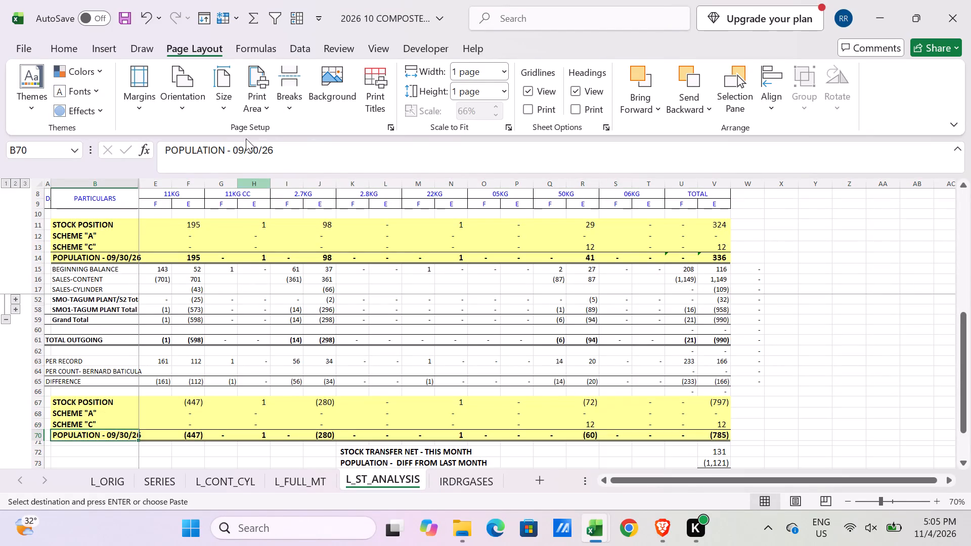
{"action": "left_click", "coordinate": [242, 149]}
{"action": "key", "text": "BackSpace"}
{"action": "key", "text": "BackSpace"}
{"action": "type", "text": "10"}
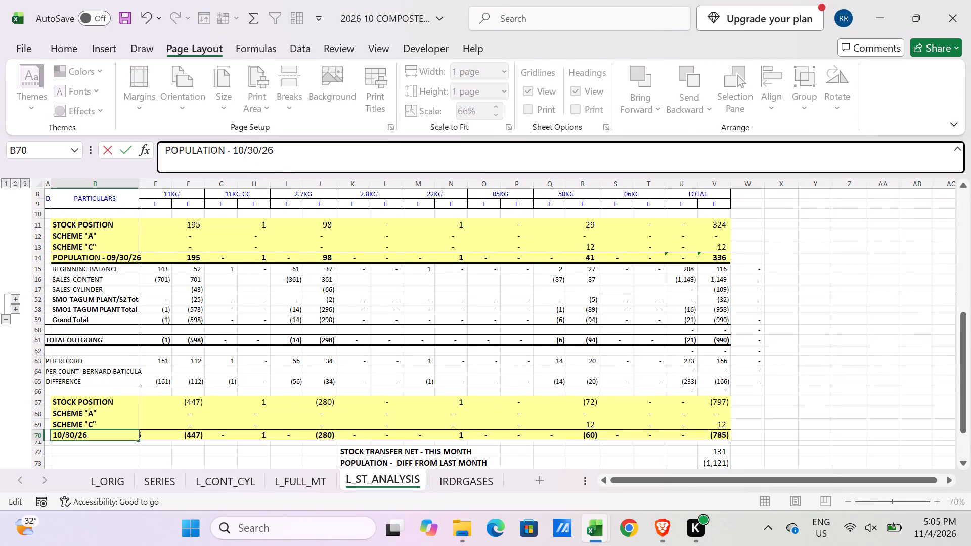
{"action": "key", "text": "Right"}
{"action": "key", "text": "Right"}
{"action": "key", "text": "Right"}
{"action": "key", "text": "BackSpace"}
{"action": "key", "text": "1"}
{"action": "key", "text": "Return"}
Rebuild the 11KG closing STOCK POSITION formula in F67 as =F11+F17+F28+E28+F61+E61.
{"action": "left_click", "coordinate": [197, 402]}
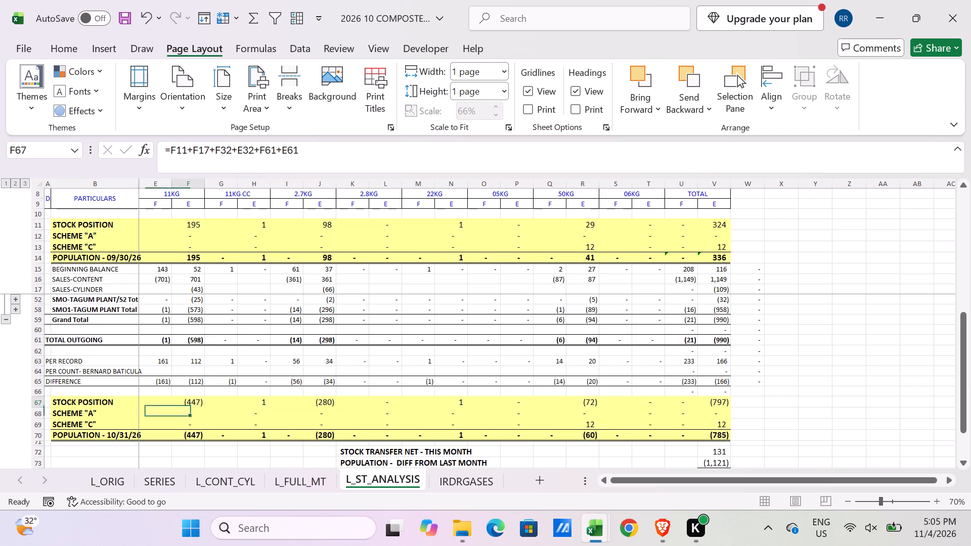
{"action": "key", "text": "equal"}
{"action": "left_click", "coordinate": [195, 222]}
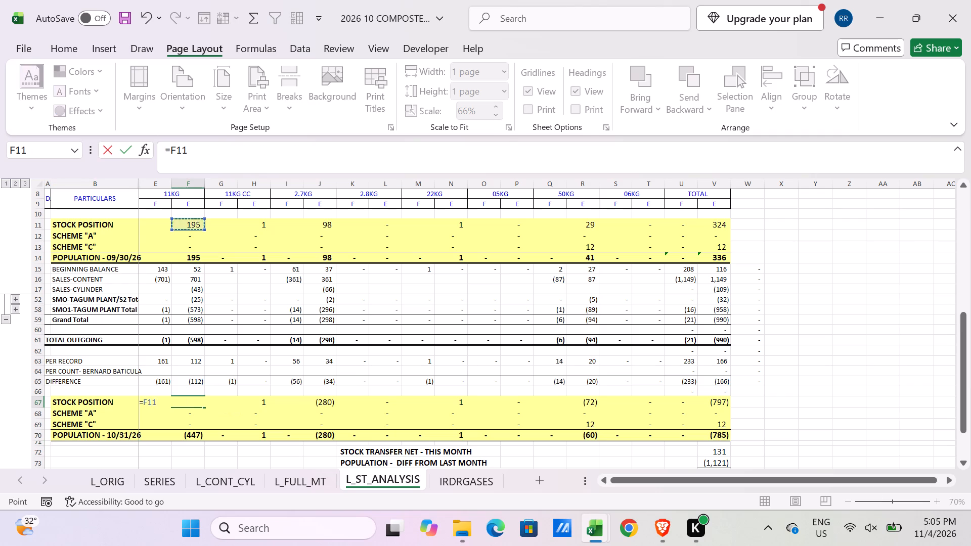
{"action": "key", "text": "plus"}
{"action": "left_click", "coordinate": [194, 292]}
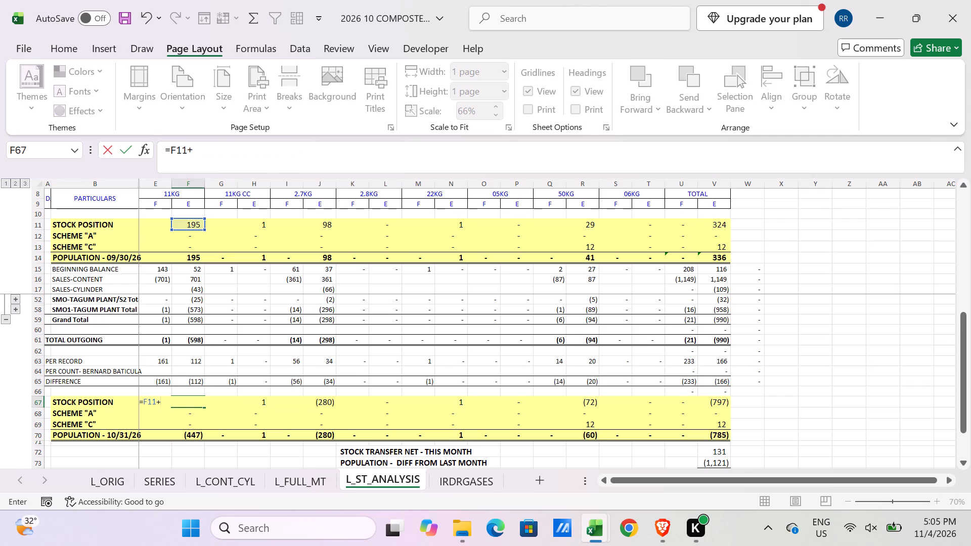
{"action": "key", "text": "plus"}
{"action": "scroll", "coordinate": [201, 358], "scroll_direction": "up", "scroll_amount": 4}
{"action": "left_click", "coordinate": [188, 309]}
{"action": "key", "text": "plus"}
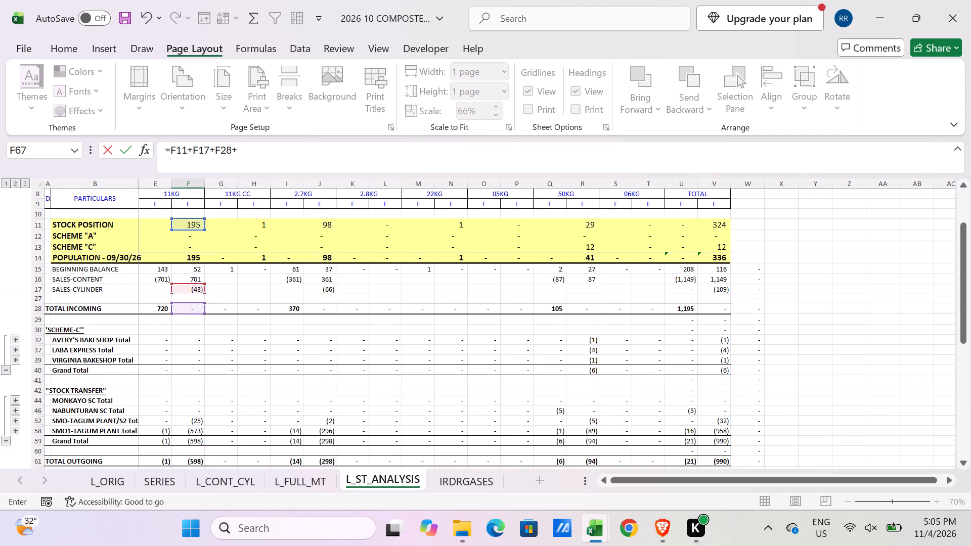
{"action": "left_click", "coordinate": [162, 307]}
{"action": "key", "text": "plus"}
{"action": "scroll", "coordinate": [180, 389], "scroll_direction": "down", "scroll_amount": 3}
{"action": "left_click", "coordinate": [193, 370]}
{"action": "key", "text": "plus"}
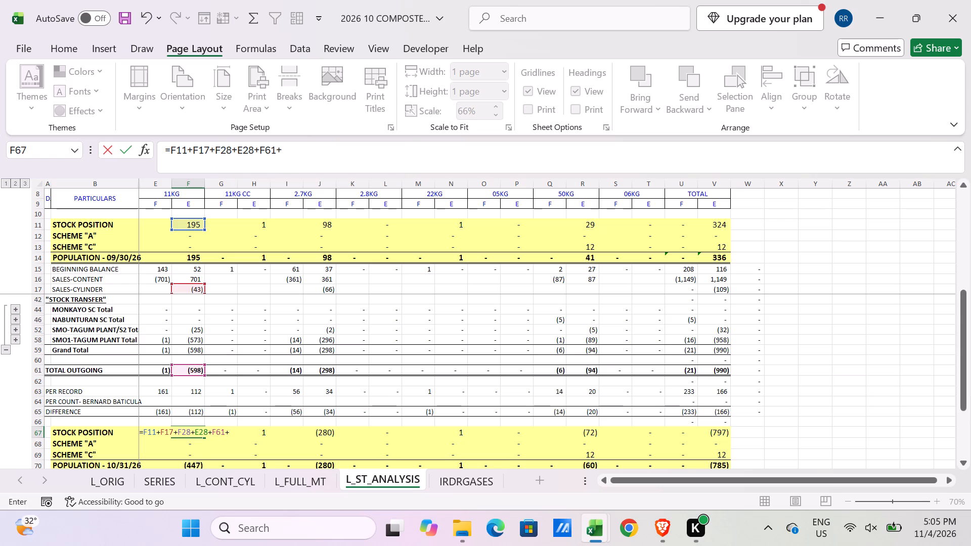
{"action": "left_click", "coordinate": [159, 371]}
{"action": "key", "text": "Return"}
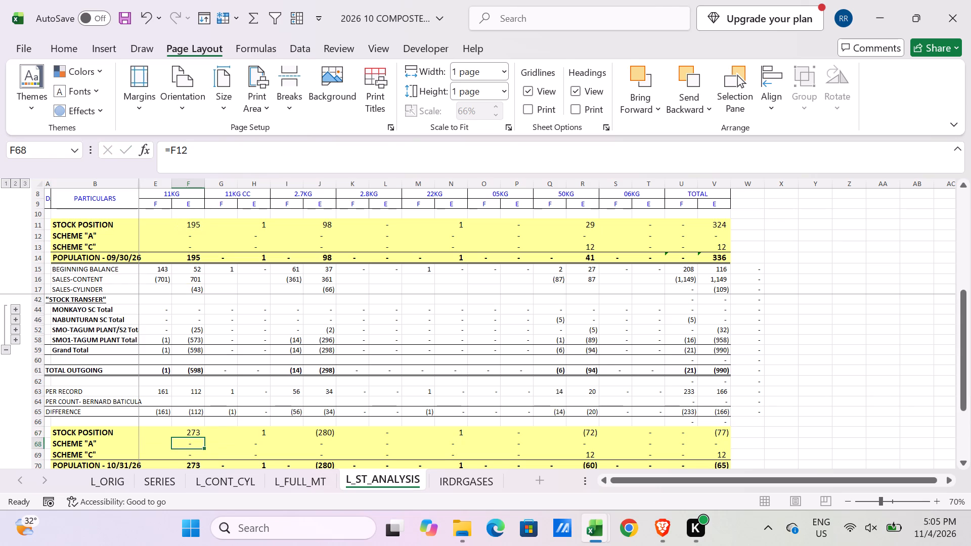
Enter the formula =F12 in F68 for the 11KG closing SCHEME "A" figure.
{"action": "key", "text": "equal"}
{"action": "left_click", "coordinate": [188, 234]}
{"action": "key", "text": "Return"}
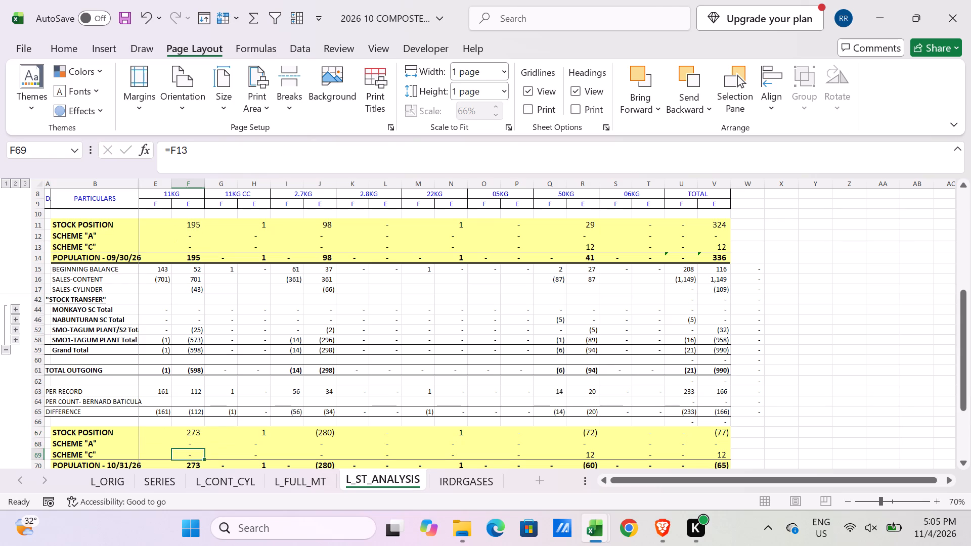
Enter the formula =F13-F40-E40 in F69 for the 11KG closing SCHEME "C" figure.
{"action": "key", "text": "equal"}
{"action": "left_click", "coordinate": [189, 245]}
{"action": "key", "text": "minus"}
{"action": "scroll", "coordinate": [220, 355], "scroll_direction": "up", "scroll_amount": 9}
{"action": "left_click", "coordinate": [190, 409]}
{"action": "key", "text": "minus"}
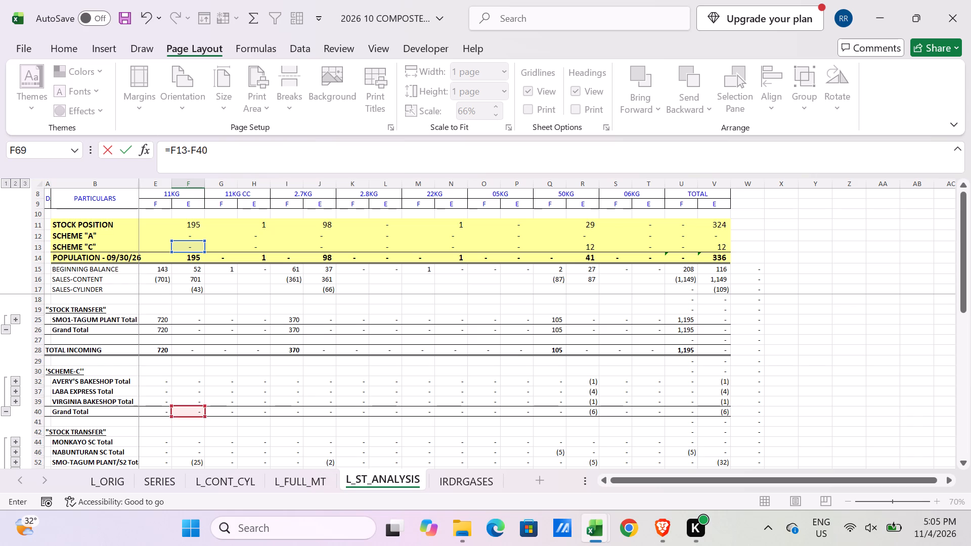
{"action": "left_click", "coordinate": [164, 409]}
{"action": "key", "text": "Return"}
Fill the 11KG closing population formulas in E67:F69 across the other cylinder sizes through column T.
{"action": "scroll", "coordinate": [174, 425], "scroll_direction": "down", "scroll_amount": 1}
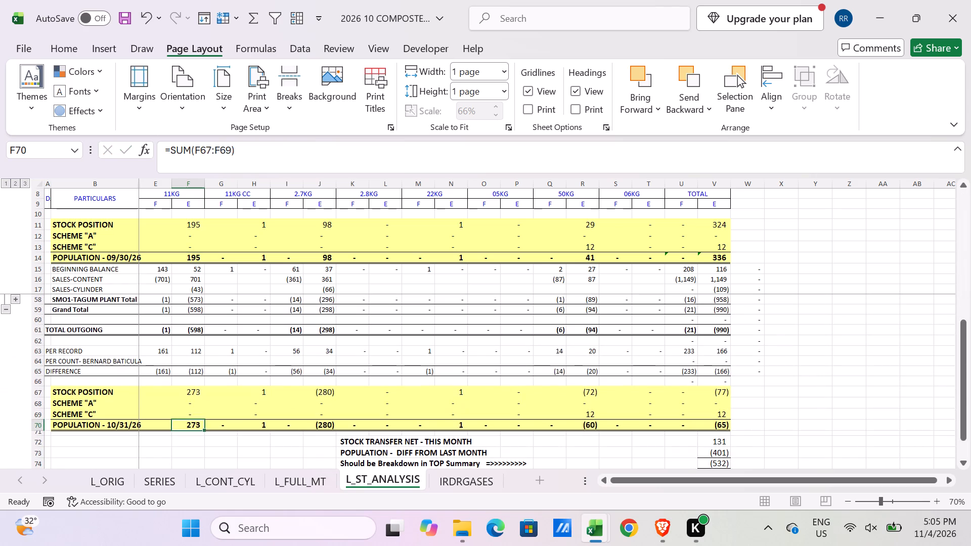
{"action": "left_click_drag", "start_coordinate": [160, 388], "coordinate": [179, 411]}
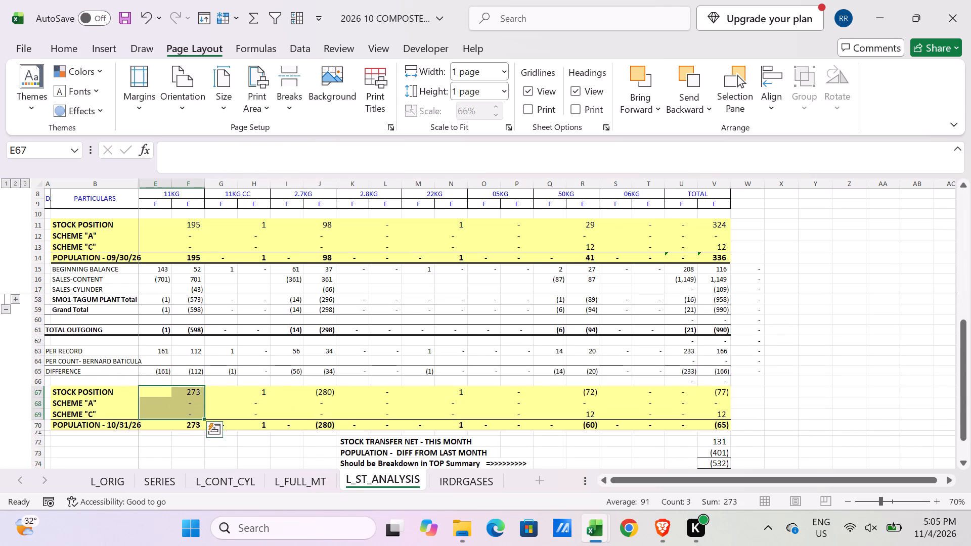
{"action": "left_click_drag", "start_coordinate": [206, 417], "coordinate": [658, 412]}
{"action": "scroll", "coordinate": [647, 401], "scroll_direction": "down", "scroll_amount": 3}
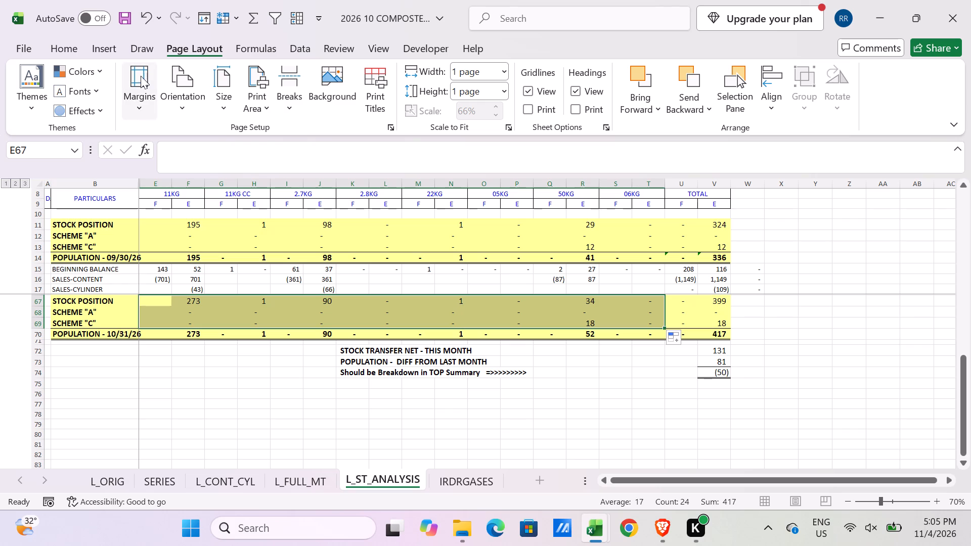
Set the page orientation of L_ST_ANALYSIS to portrait.
{"action": "left_click_drag", "start_coordinate": [184, 102], "coordinate": [187, 108]}
{"action": "left_click", "coordinate": [191, 145]}
{"action": "left_click", "coordinate": [282, 383]}
Hide column W beside the TOTAL columns in L_ST_ANALYSIS.
{"action": "scroll", "coordinate": [433, 377], "scroll_direction": "up", "scroll_amount": 3}
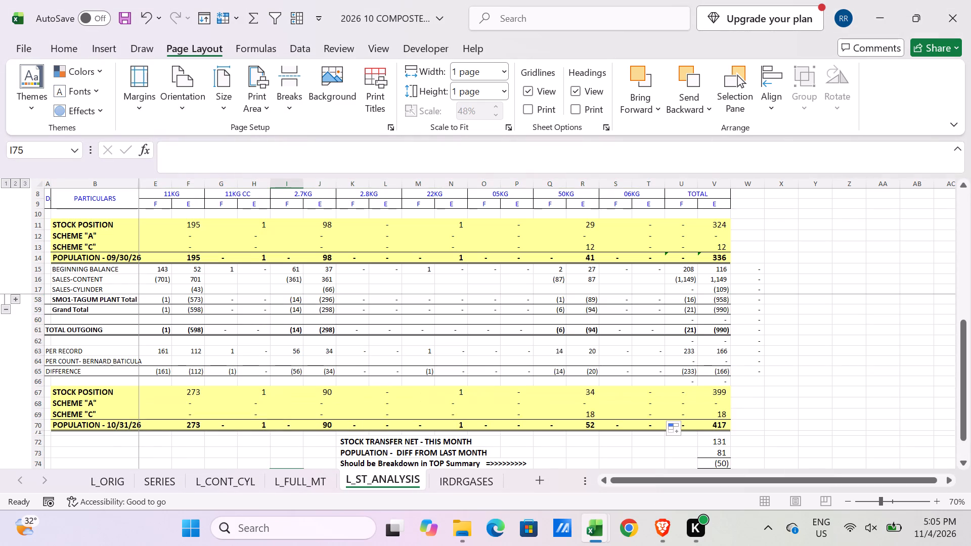
{"action": "left_click", "coordinate": [746, 185]}
{"action": "right_click", "coordinate": [745, 185]}
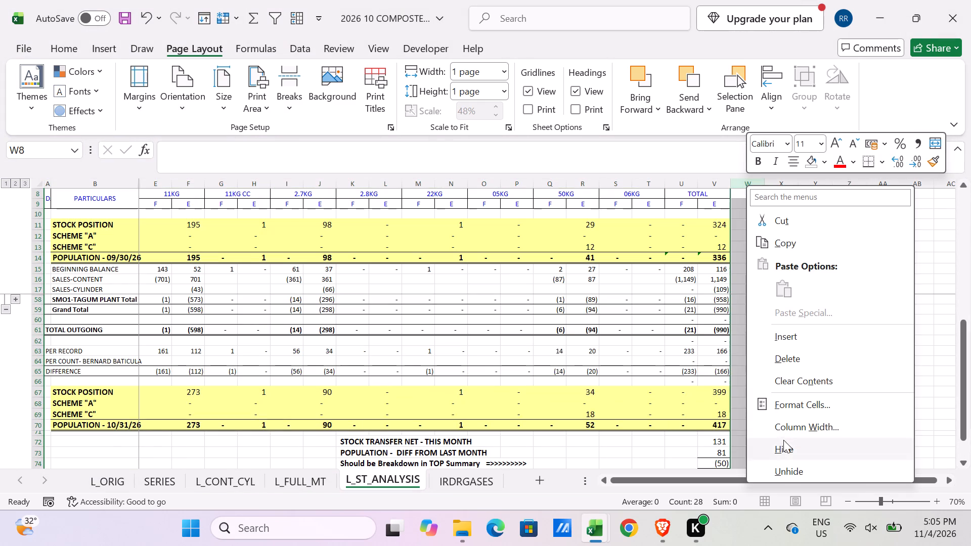
{"action": "left_click", "coordinate": [784, 445]}
{"action": "left_click", "coordinate": [163, 426]}
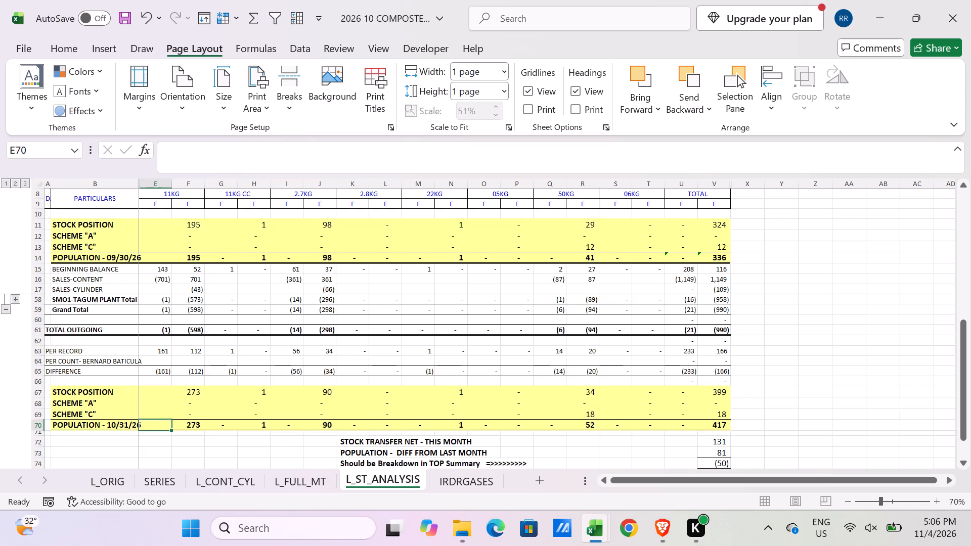
Duplicate the L_FULL_MT sheet after L_ST_ANALYSIS and rename the copy L_VALIDATED.
{"action": "scroll", "coordinate": [163, 441], "scroll_direction": "up", "scroll_amount": 10}
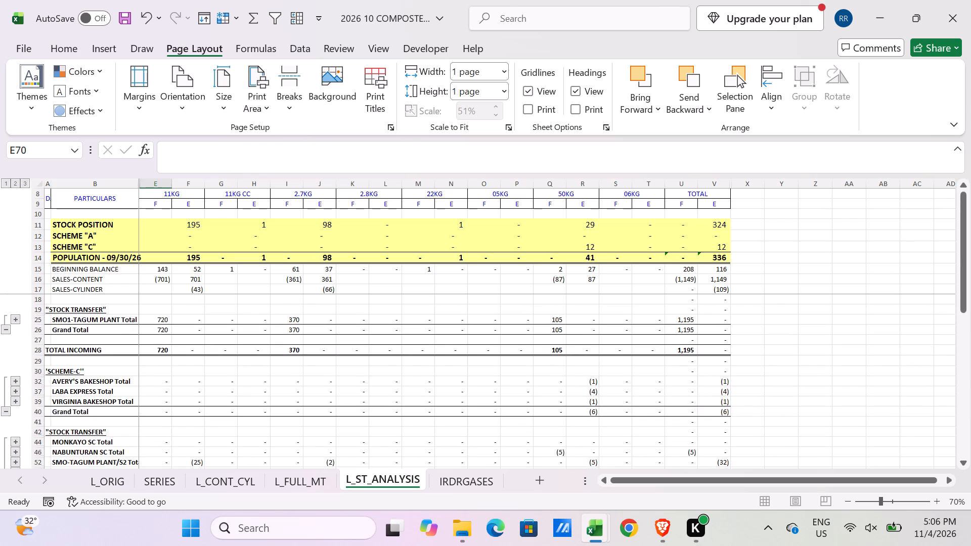
{"action": "scroll", "coordinate": [169, 376], "scroll_direction": "down", "scroll_amount": 3}
{"action": "left_click_drag", "start_coordinate": [313, 479], "coordinate": [454, 479]}
{"action": "double_click", "coordinate": [439, 480]}
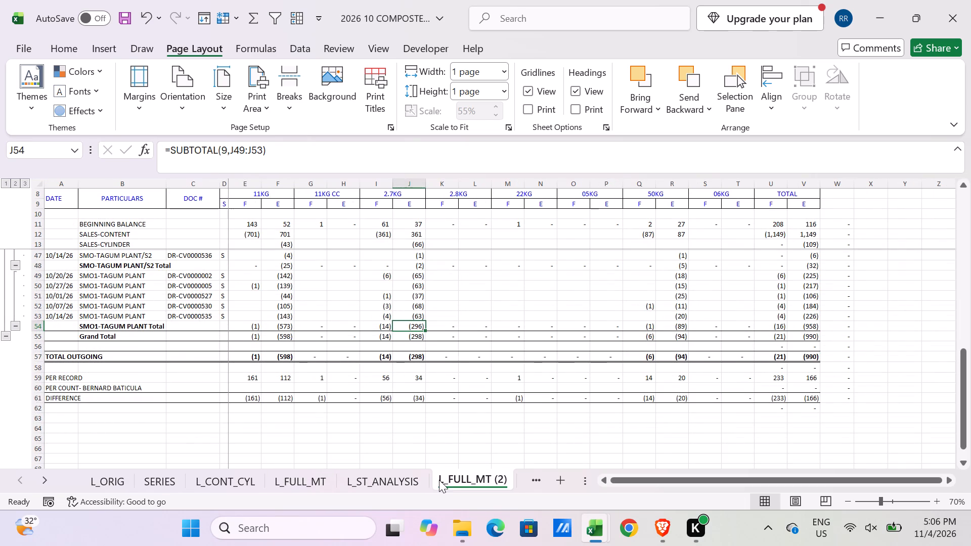
{"action": "key", "text": "l"}
{"action": "key", "text": "shift+underscore"}
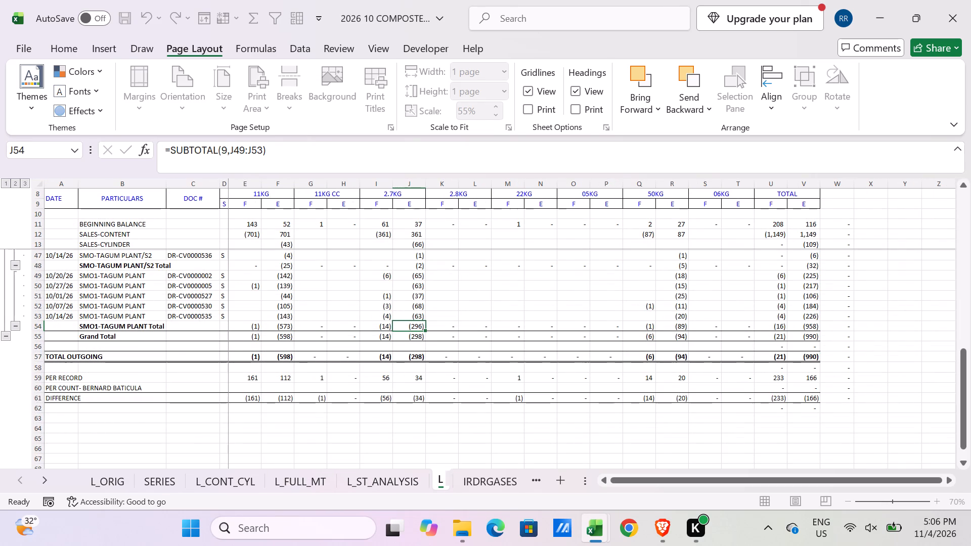
{"action": "type", "text": "VALIDATED"}
{"action": "key", "text": "Return"}
Remove all subtotals from the transaction range A15:V57 in L_VALIDATED, using the first row as labels.
{"action": "scroll", "coordinate": [303, 337], "scroll_direction": "up", "scroll_amount": 14}
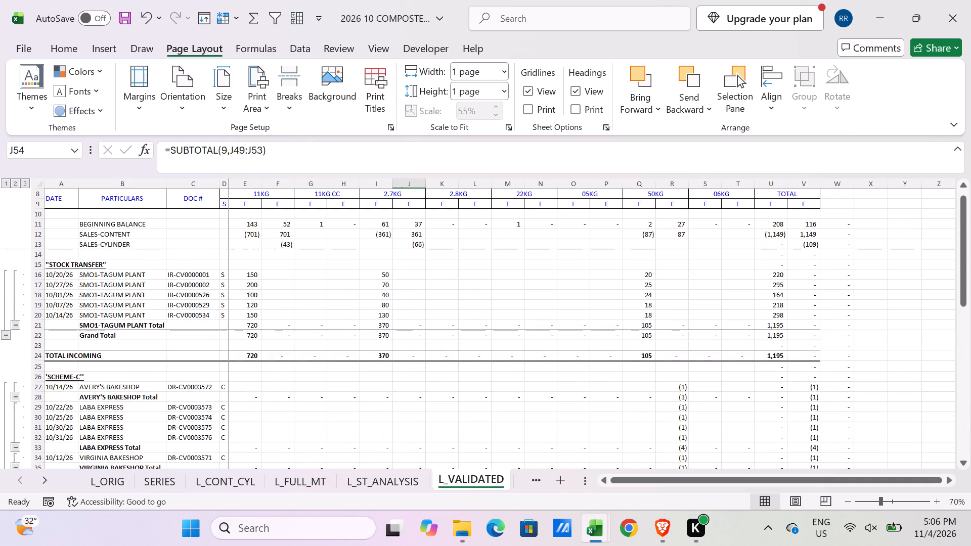
{"action": "scroll", "coordinate": [99, 284], "scroll_direction": "up", "scroll_amount": 4}
{"action": "left_click", "coordinate": [60, 263]}
{"action": "scroll", "coordinate": [247, 308], "scroll_direction": "down", "scroll_amount": 11}
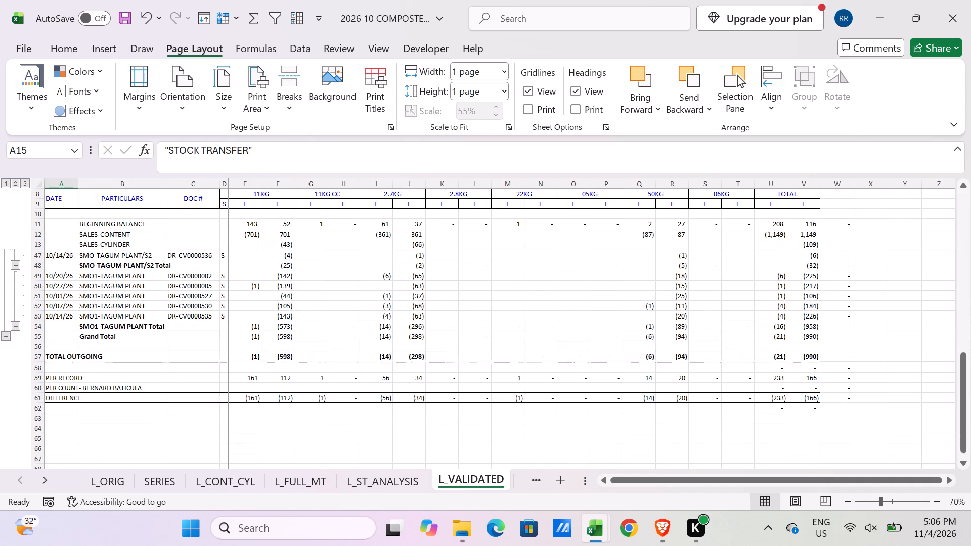
{"action": "left_click", "coordinate": [814, 356], "text": "shift"}
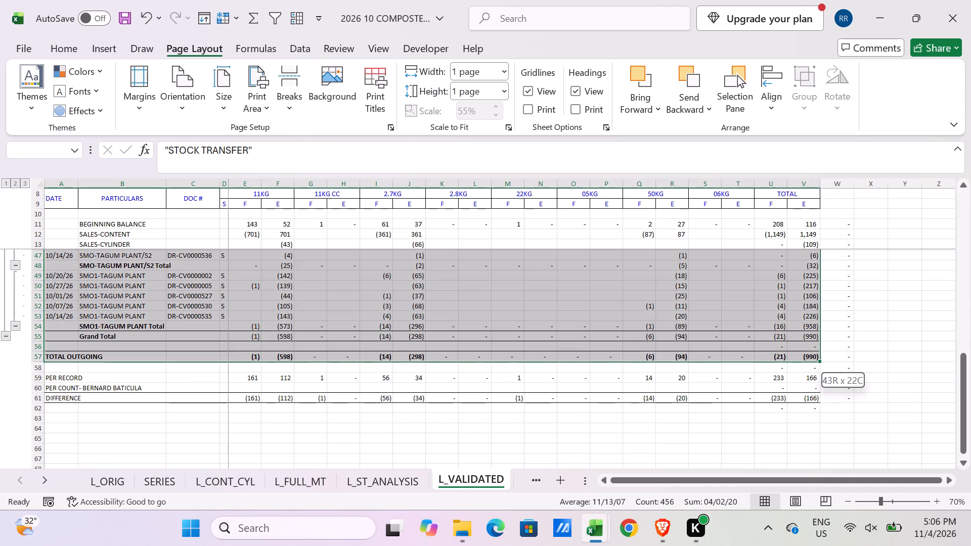
{"action": "left_click", "coordinate": [299, 21]}
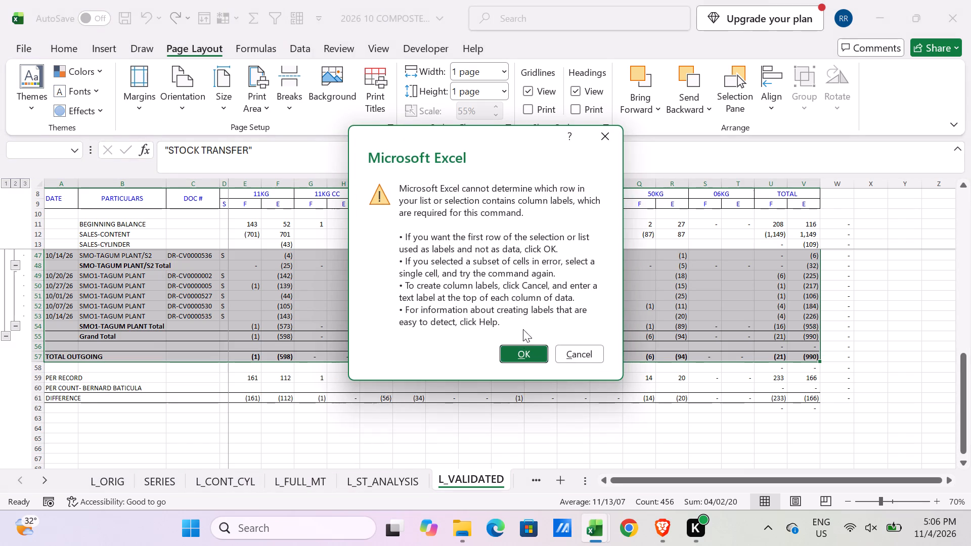
{"action": "left_click", "coordinate": [532, 356]}
{"action": "left_click", "coordinate": [103, 487]}
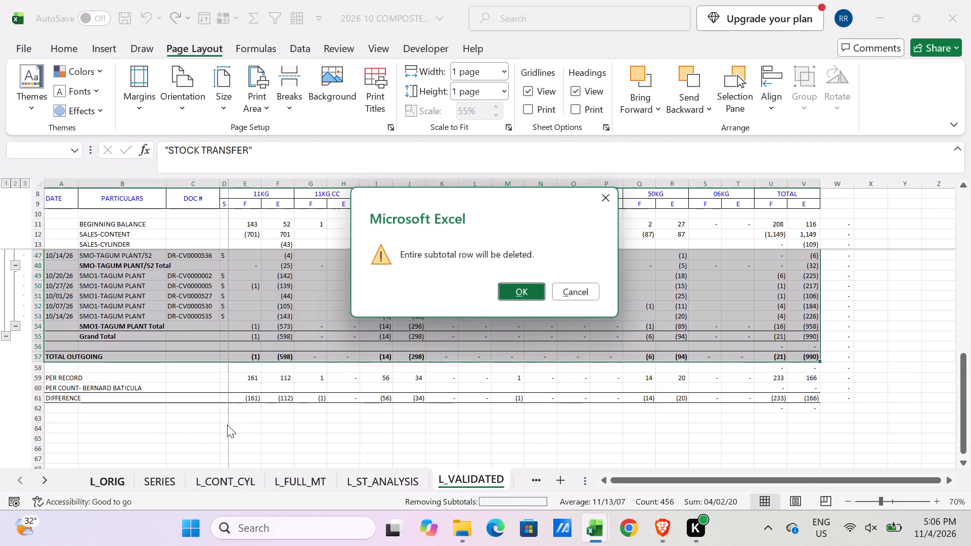
{"action": "left_click", "coordinate": [504, 293]}
Sort A15:V44 by column A from oldest to newest, then by column C from A to Z, without headers.
{"action": "scroll", "coordinate": [538, 354], "scroll_direction": "up", "scroll_amount": 5}
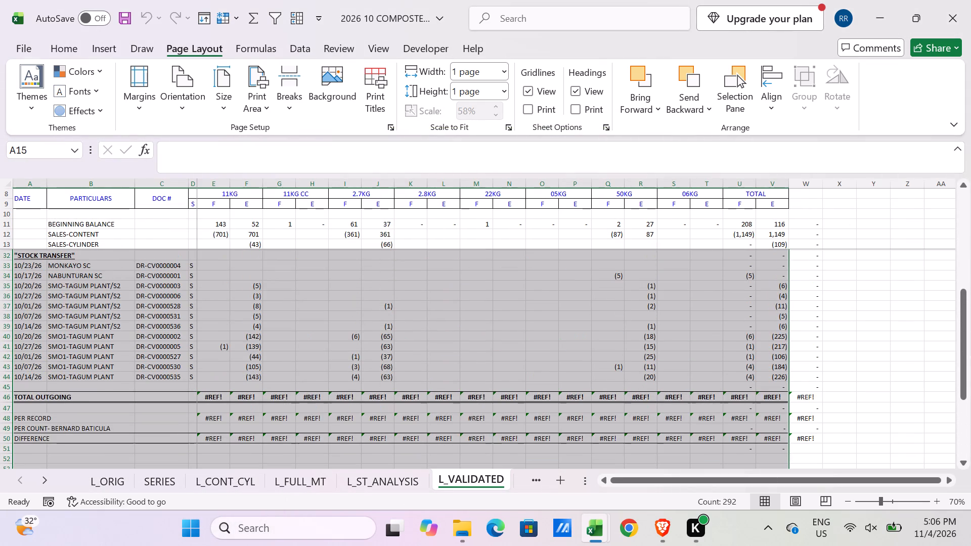
{"action": "left_click", "coordinate": [777, 376], "text": "shift"}
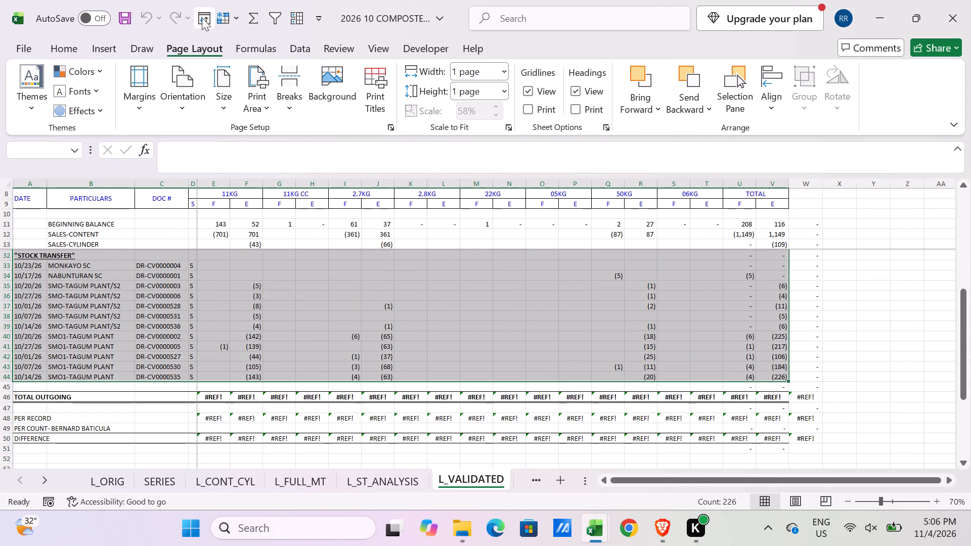
{"action": "left_click", "coordinate": [202, 18]}
{"action": "left_click", "coordinate": [123, 307]}
{"action": "left_click", "coordinate": [94, 319]}
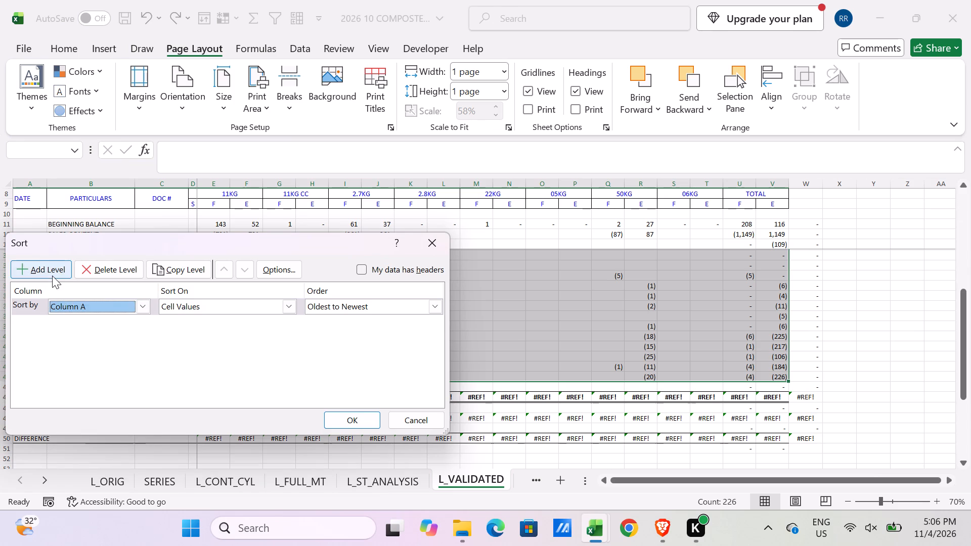
{"action": "left_click", "coordinate": [52, 276]}
{"action": "left_click_drag", "start_coordinate": [74, 326], "coordinate": [76, 330]}
{"action": "left_click_drag", "start_coordinate": [75, 355], "coordinate": [80, 357]}
{"action": "left_click", "coordinate": [348, 425]}
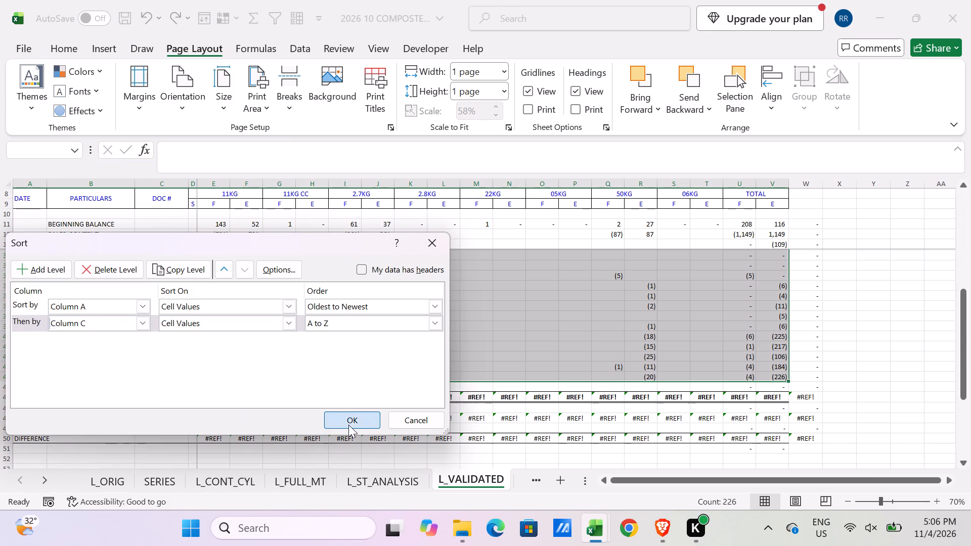
Apply uniform top, inner horizontal and bottom borders to the sorted transaction rows A15:V37.
{"action": "scroll", "coordinate": [444, 409], "scroll_direction": "up", "scroll_amount": 4}
{"action": "left_click", "coordinate": [770, 431], "text": "shift"}
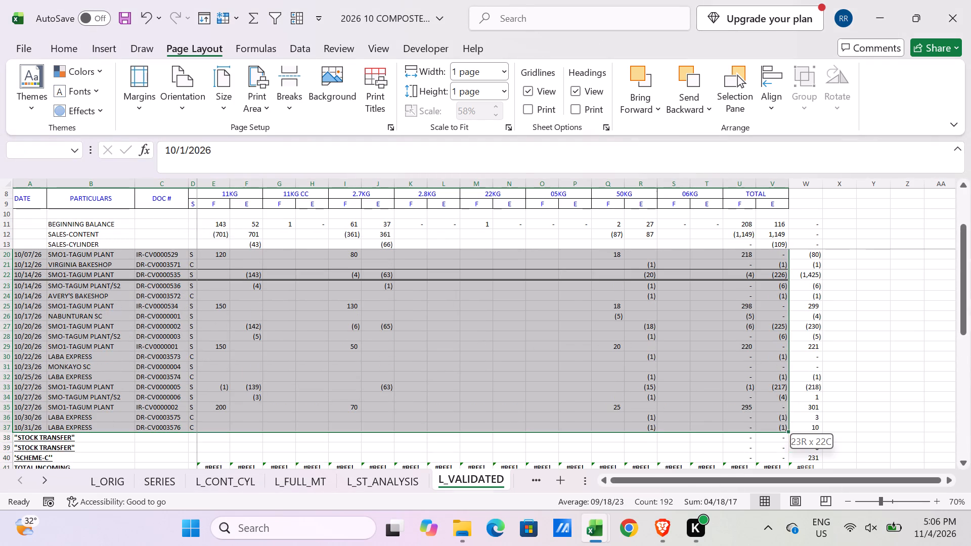
{"action": "right_click", "coordinate": [524, 353]}
{"action": "left_click", "coordinate": [581, 387]}
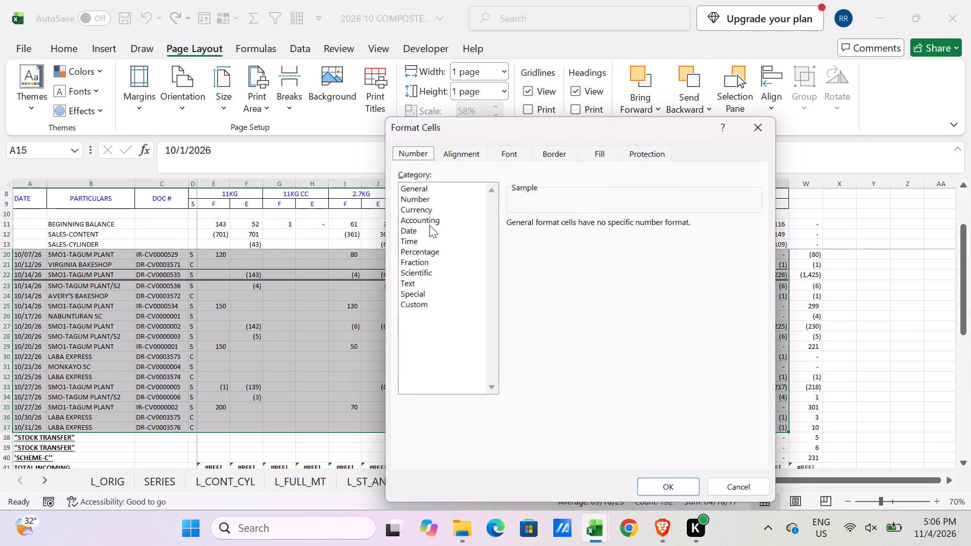
{"action": "left_click", "coordinate": [560, 156]}
{"action": "left_click_drag", "start_coordinate": [534, 253], "coordinate": [534, 259]}
{"action": "left_click", "coordinate": [519, 290]}
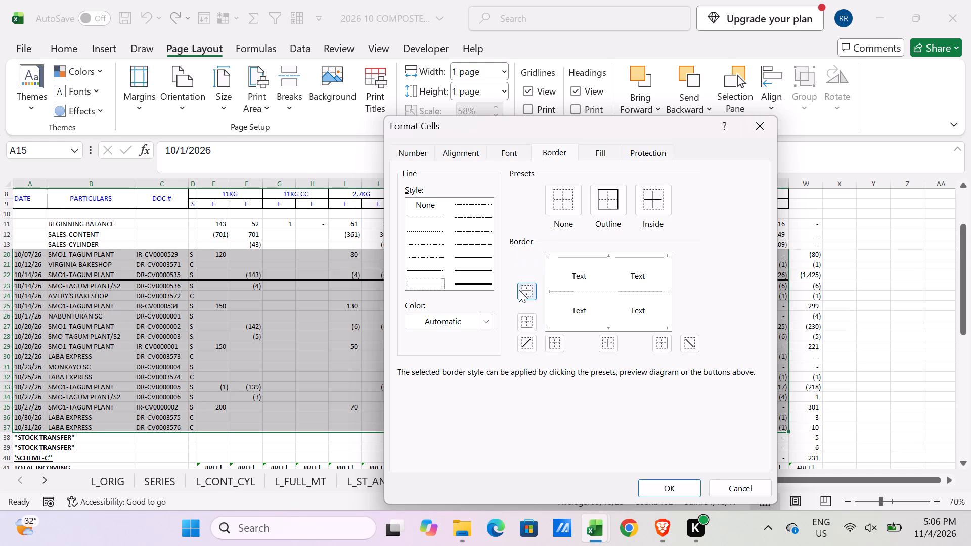
{"action": "left_click", "coordinate": [522, 321]}
{"action": "left_click", "coordinate": [650, 491]}
Delete rows 38:46, which hold the leftover section headings and the TOTAL INCOMING and TOTAL OUTGOING lines.
{"action": "scroll", "coordinate": [457, 432], "scroll_direction": "down", "scroll_amount": 4}
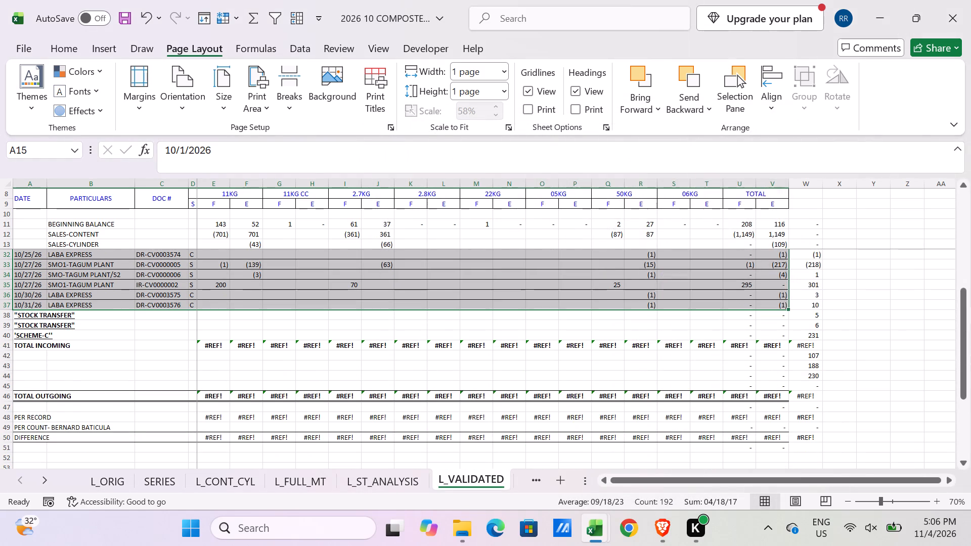
{"action": "left_click_drag", "start_coordinate": [10, 314], "coordinate": [14, 387]}
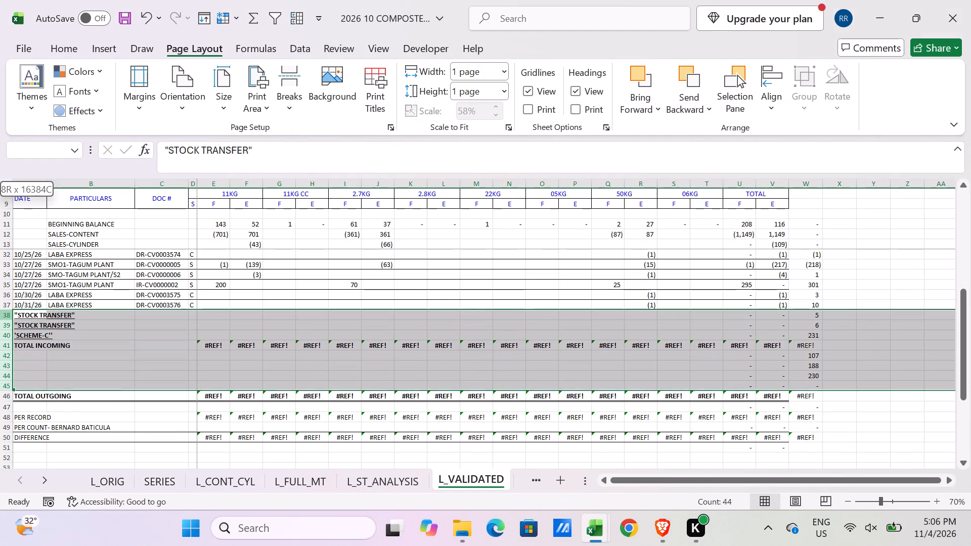
{"action": "left_click_drag", "start_coordinate": [14, 387], "coordinate": [14, 399]}
{"action": "key", "text": "ctrl+minus"}
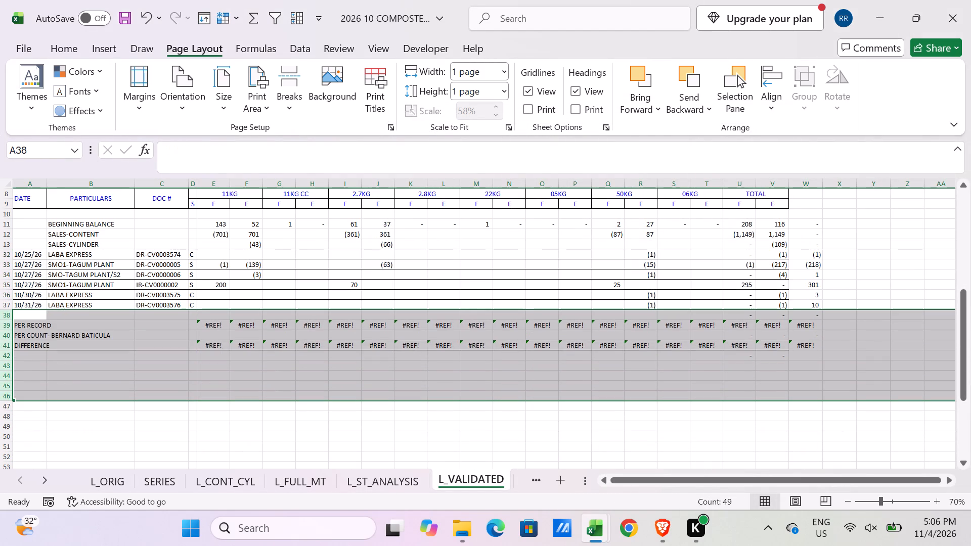
Replace the PER RECORD formula in E39 with =SUM(E11:E37) and fill it across to T39.
{"action": "left_click", "coordinate": [216, 327]}
{"action": "left_click", "coordinate": [257, 12]}
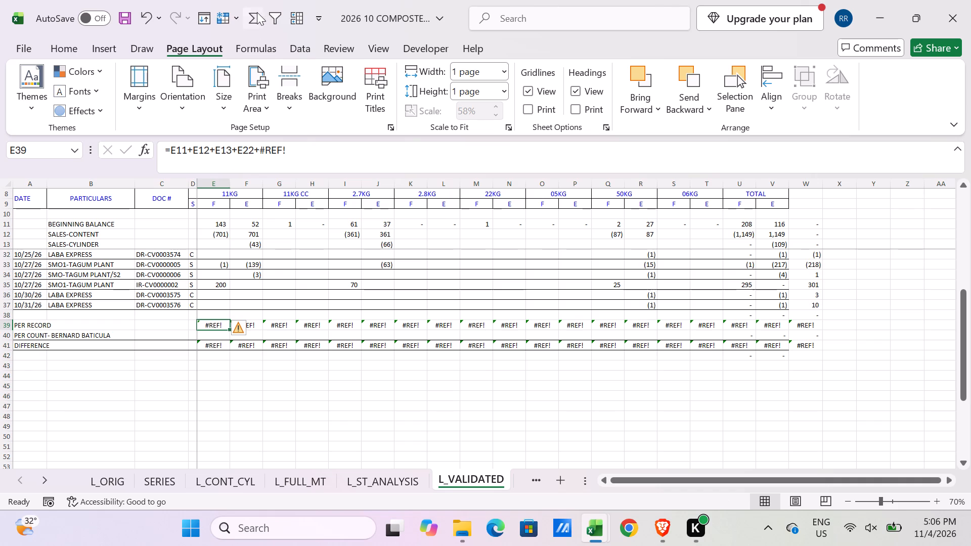
{"action": "left_click", "coordinate": [215, 219]}
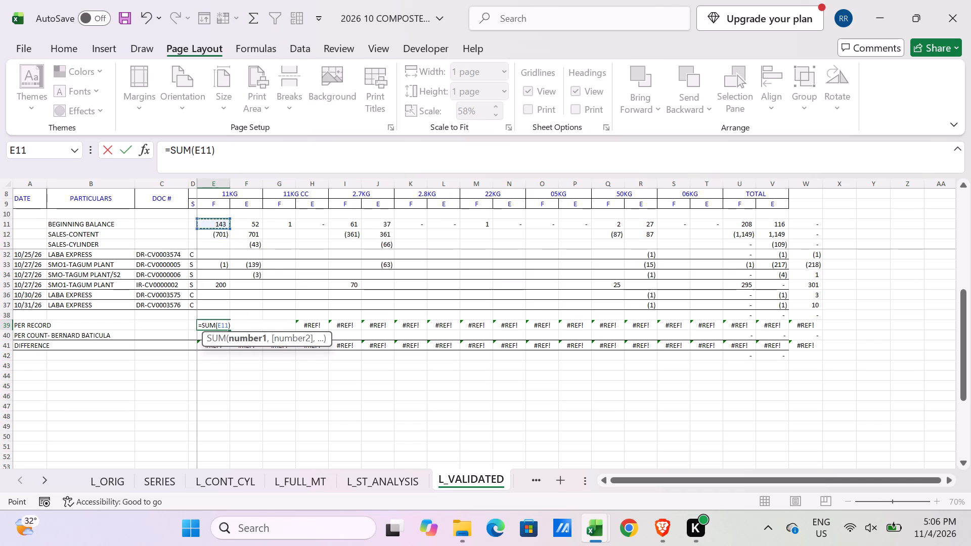
{"action": "left_click", "coordinate": [220, 307], "text": "shift"}
{"action": "key", "text": "Return"}
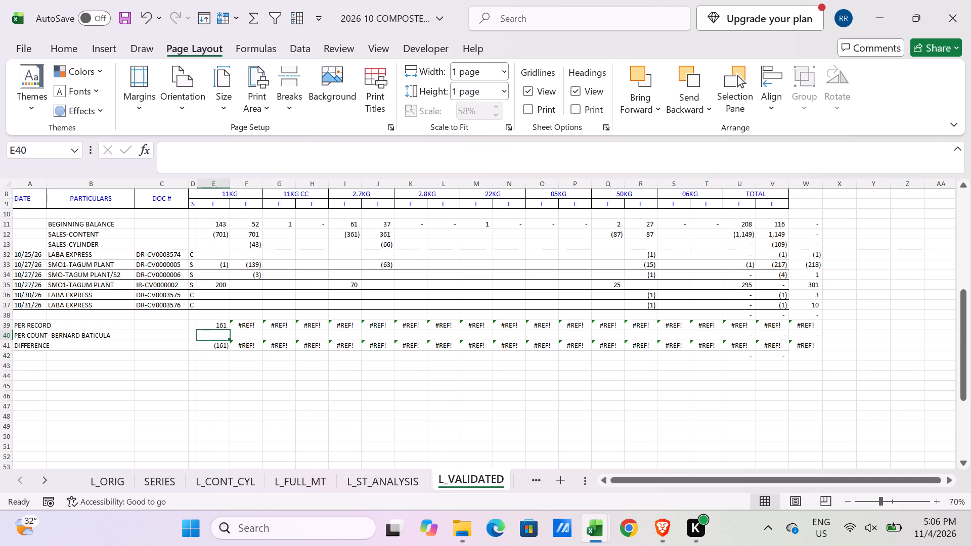
{"action": "left_click", "coordinate": [225, 323]}
{"action": "left_click_drag", "start_coordinate": [229, 332], "coordinate": [713, 334]}
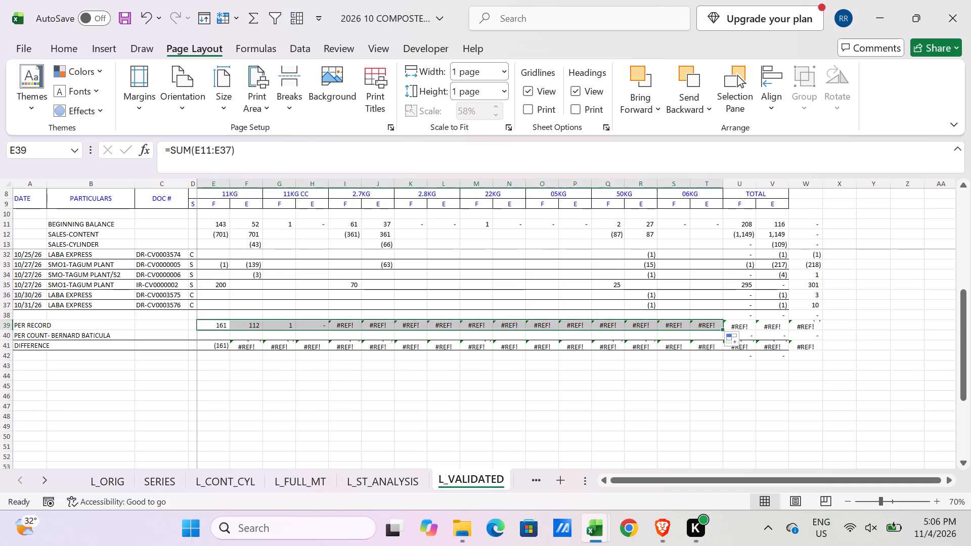
Delete the check column W from L_VALIDATED.
{"action": "left_click", "coordinate": [810, 179]}
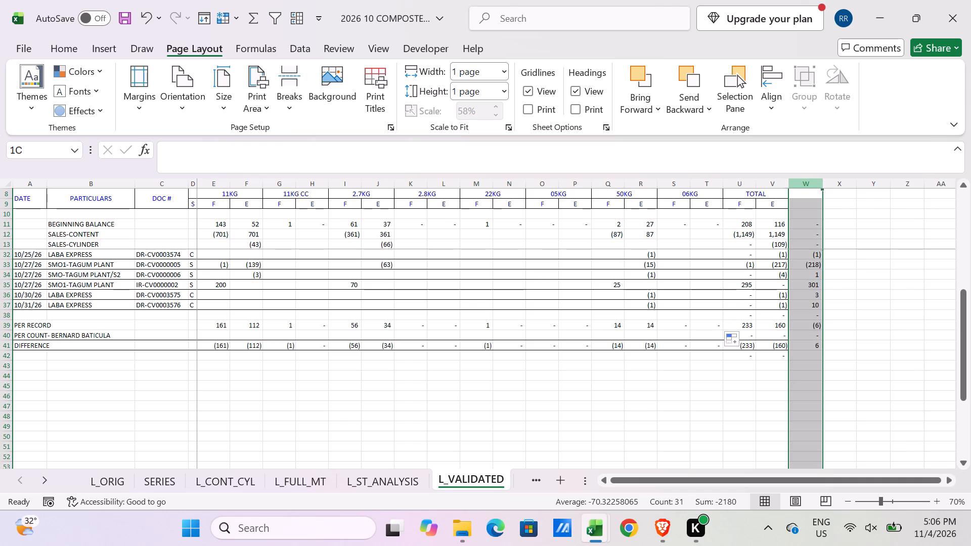
{"action": "key", "text": "ctrl+minus"}
{"action": "left_click", "coordinate": [264, 393]}
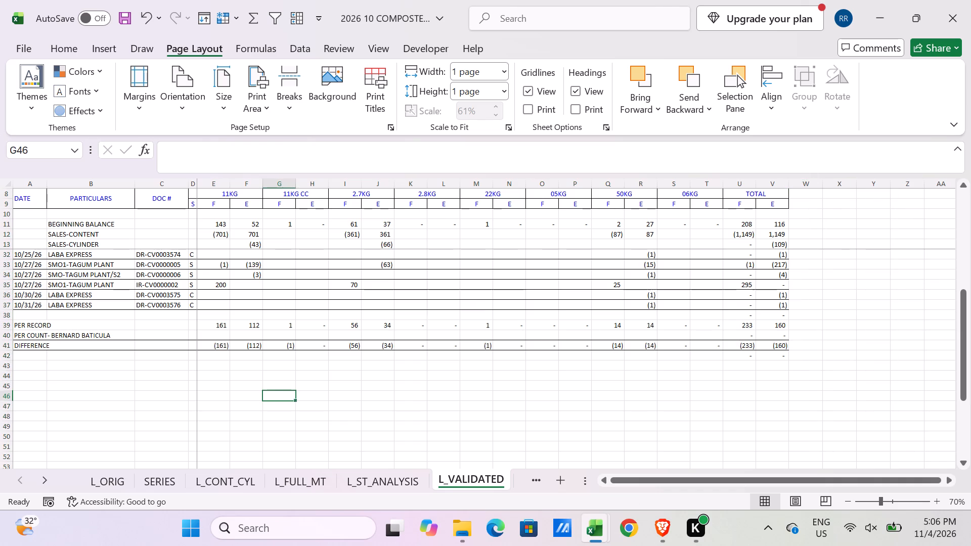
Save the workbook and check the print preview of L_VALIDATED.
{"action": "key", "text": "ctrl+s"}
{"action": "key", "text": "ctrl+p"}
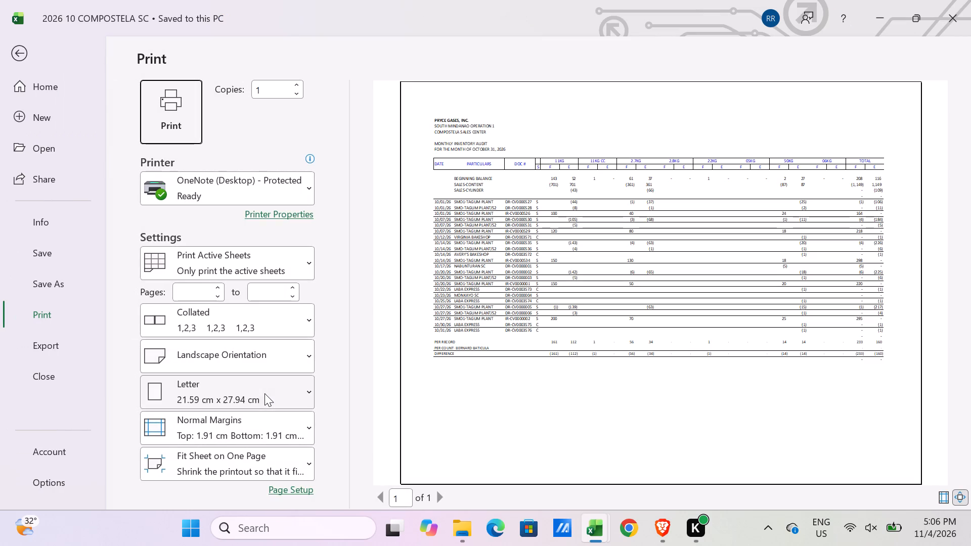
{"action": "key", "text": "Escape"}
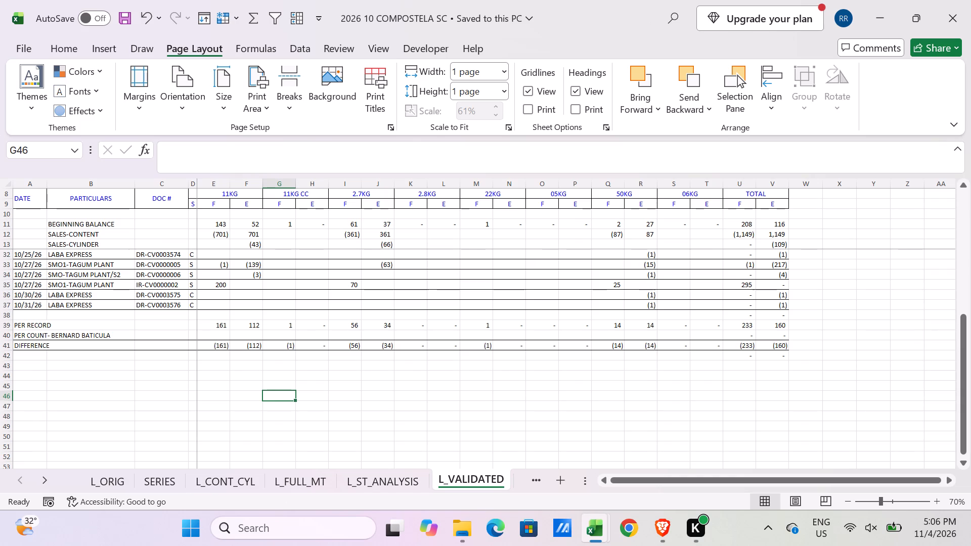
Save the 2026 10 COMPOSTELA SC workbook again and close it.
{"action": "left_click", "coordinate": [117, 15]}
{"action": "left_click", "coordinate": [957, 15]}
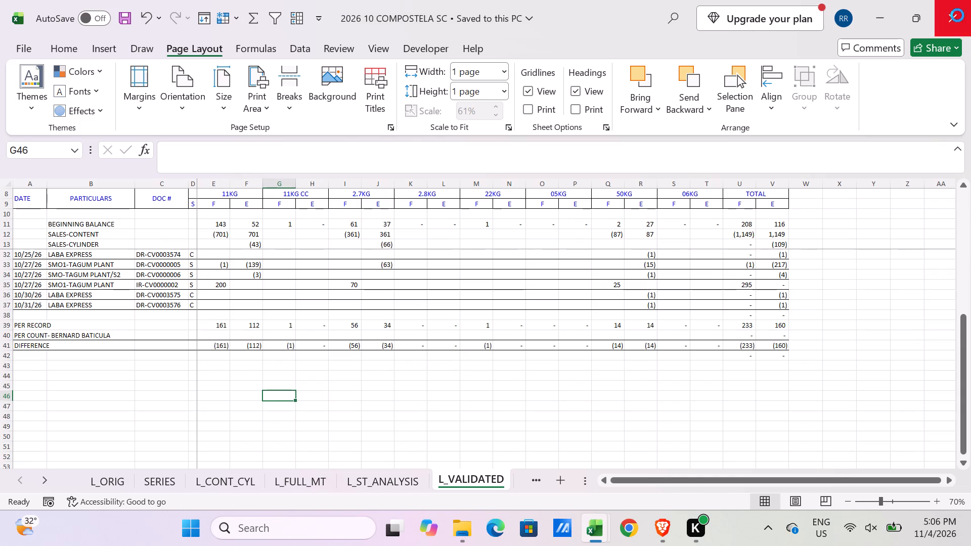
Close the 09 LPG_Population_Analysis_September_2026_SMO1_Davao workbook without saving changes.
{"action": "left_click", "coordinate": [957, 15]}
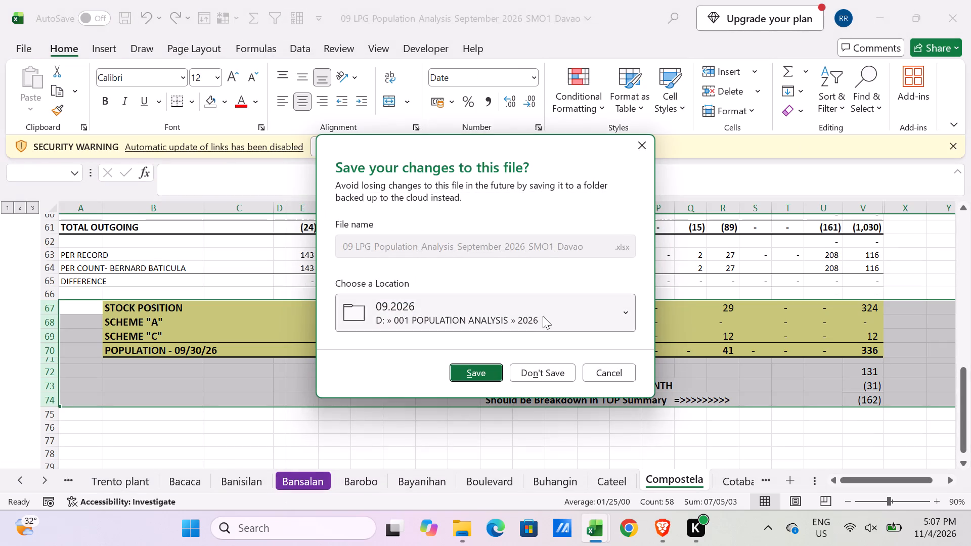
{"action": "left_click", "coordinate": [531, 373]}
Close the 09 Pop_Analysis_GASES_September_2026_SMO1_Davao workbook.
{"action": "left_click", "coordinate": [967, 2]}
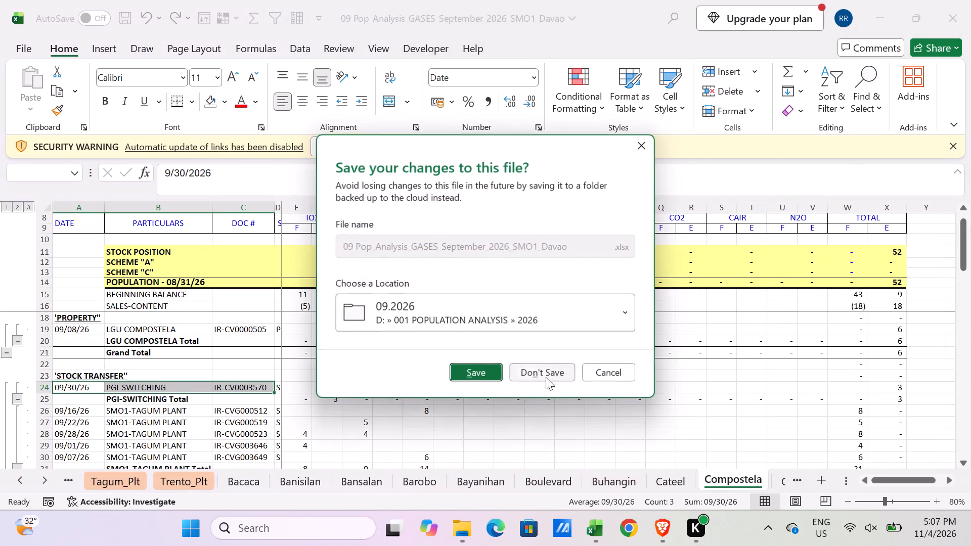